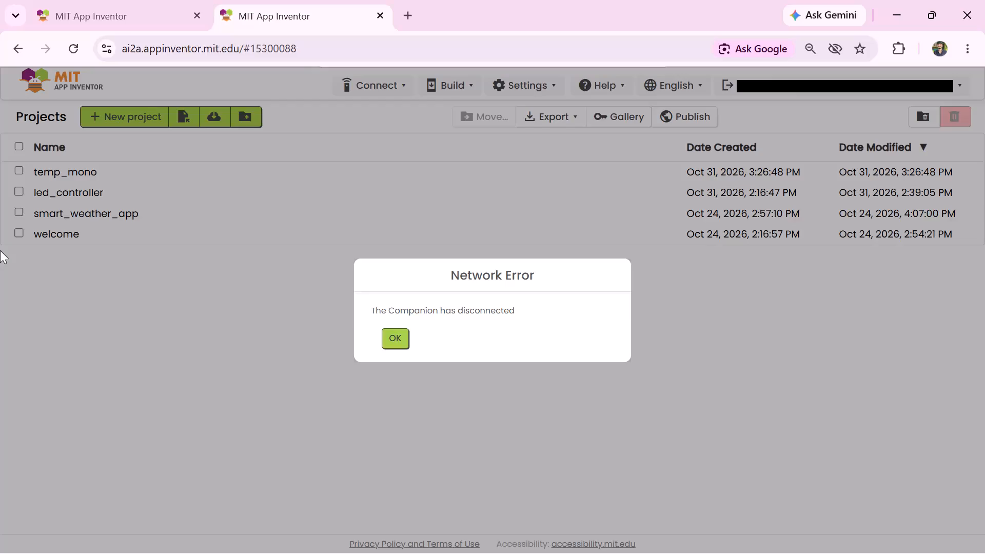
Dismiss the Network Error dialog and open the temp_mono project at the start of its Screen1 layout.
drag(422, 340, 414, 339)
click(400, 338)
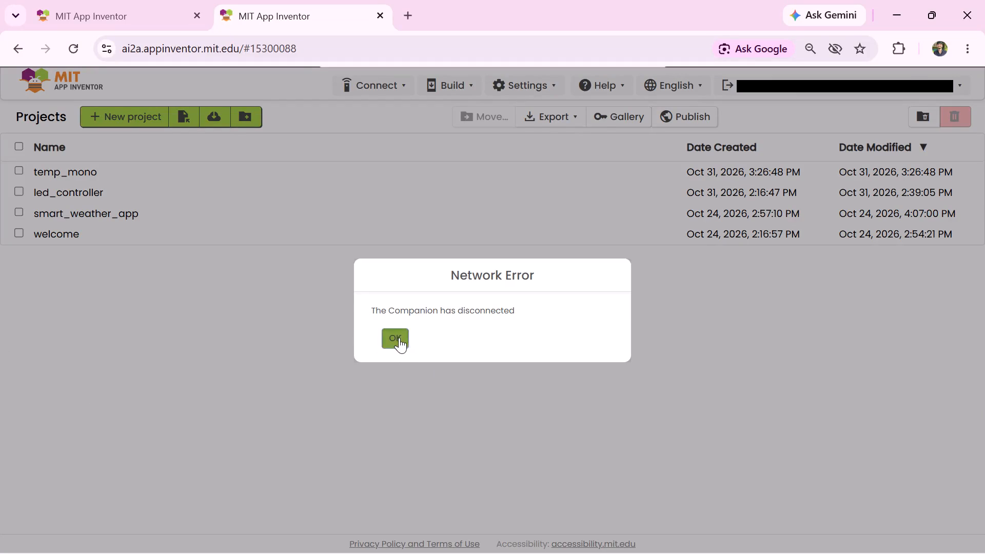
click(107, 173)
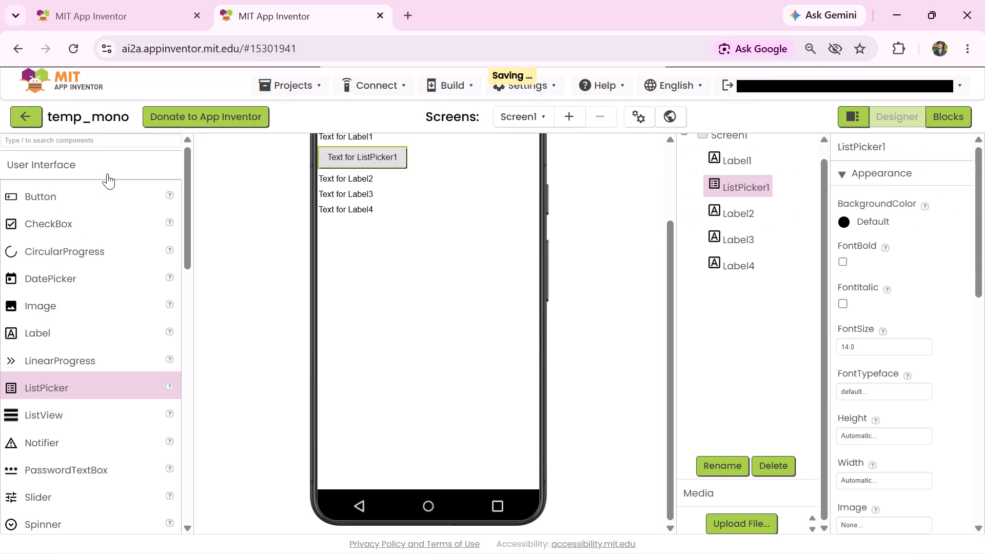
scroll(770, 551, up, 4)
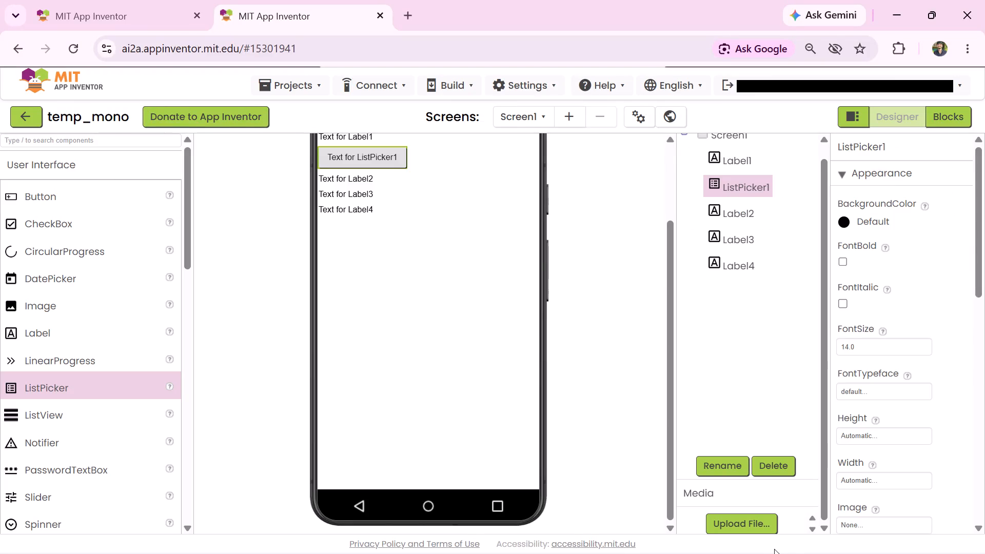
scroll(976, 454, up, 2)
scroll(799, 408, up, 4)
scroll(521, 321, up, 5)
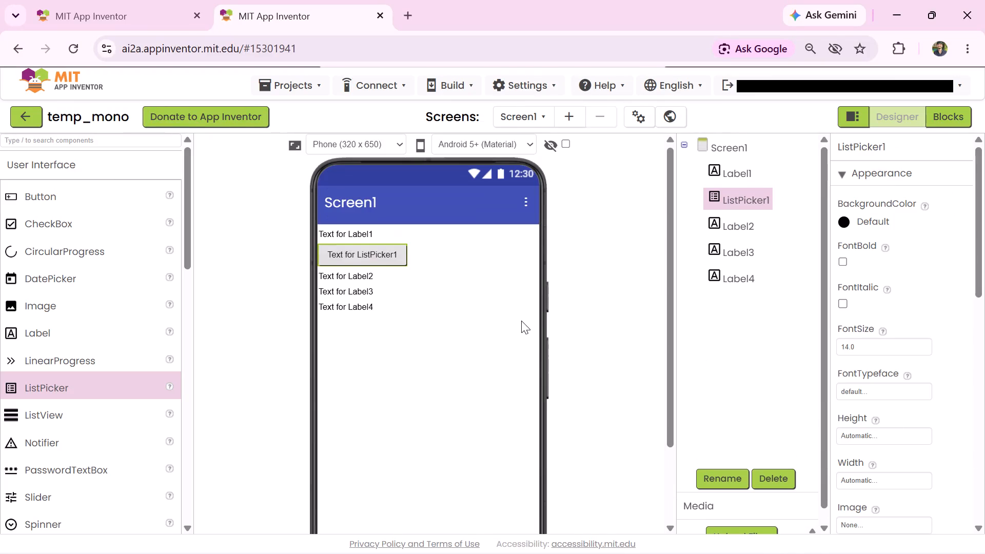
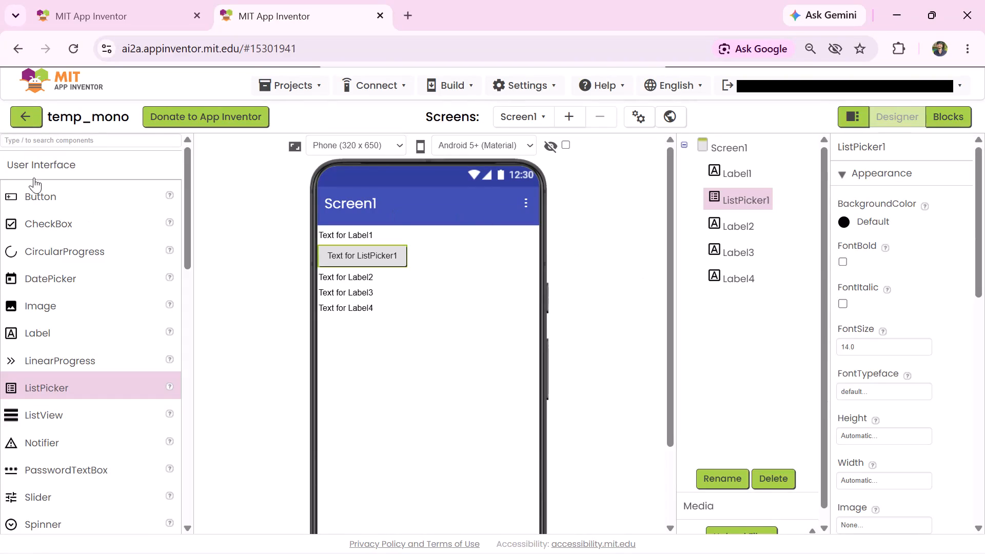
Search the components for "h" and add a HorizontalArrangement at the top of Screen1, above Label1.
click(55, 138)
key(h)
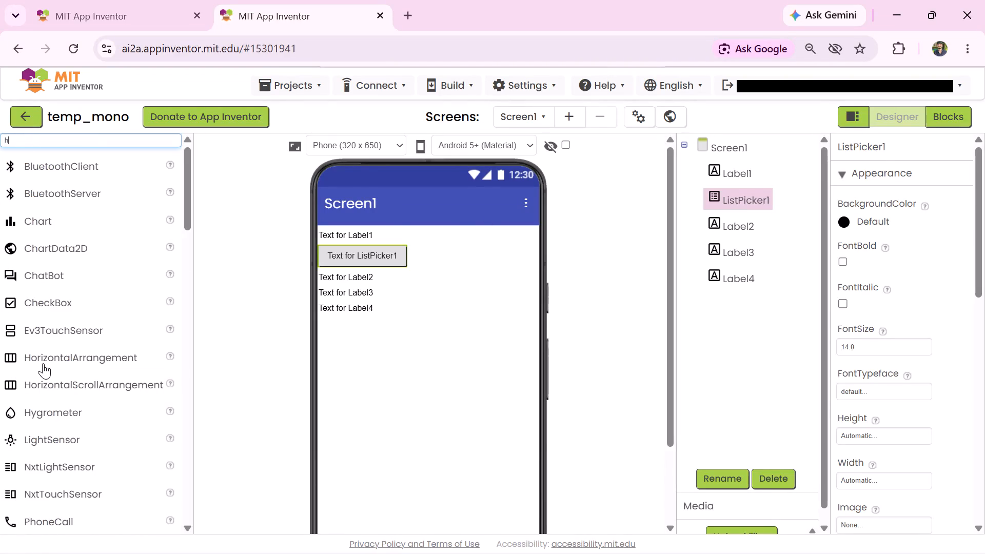
drag(43, 363, 348, 217)
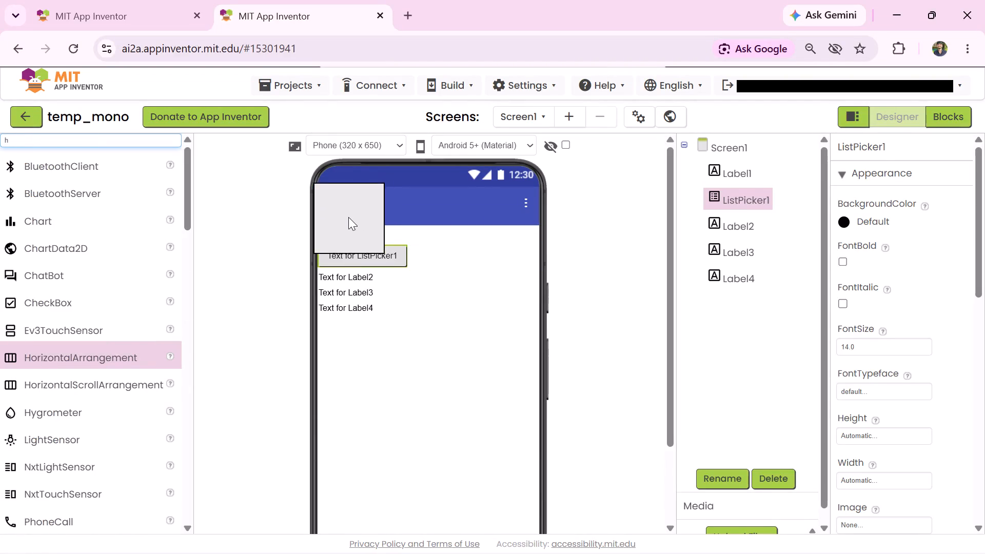
drag(348, 217, 352, 230)
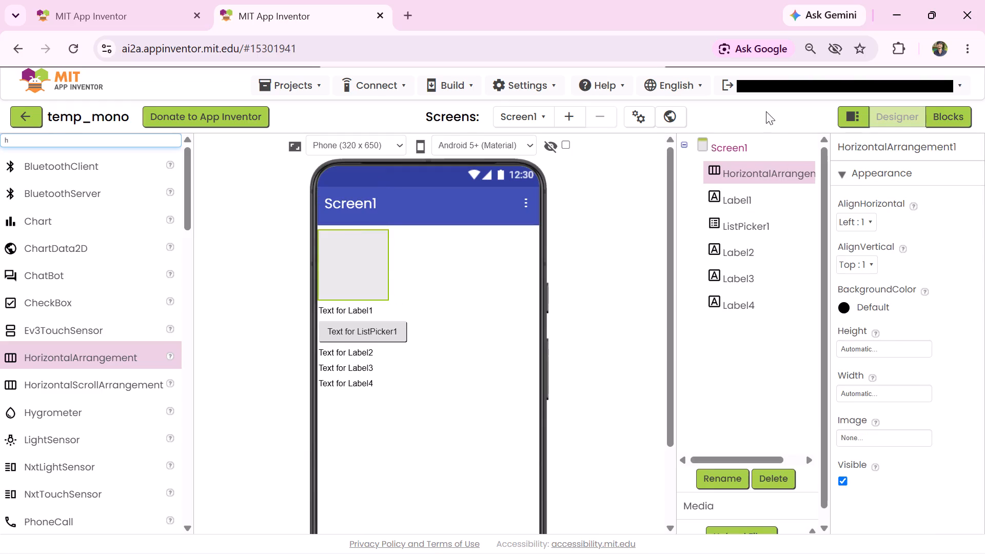
Clear the component search and place an Image component inside the new horizontal arrangement.
scroll(111, 406, up, 3)
scroll(90, 294, up, 5)
scroll(76, 282, down, 3)
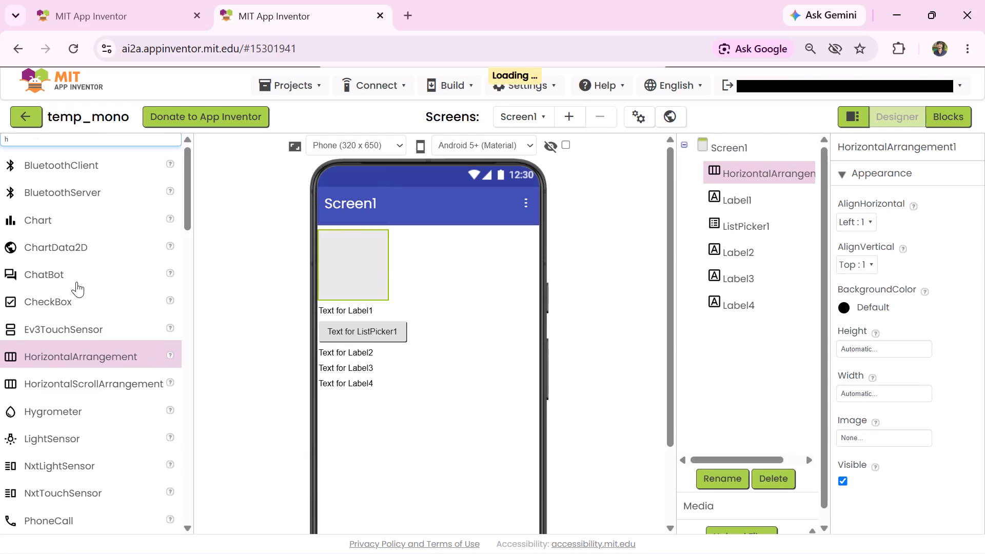
scroll(76, 282, down, 2)
scroll(76, 282, up, 6)
click(72, 146)
key(BackSpace)
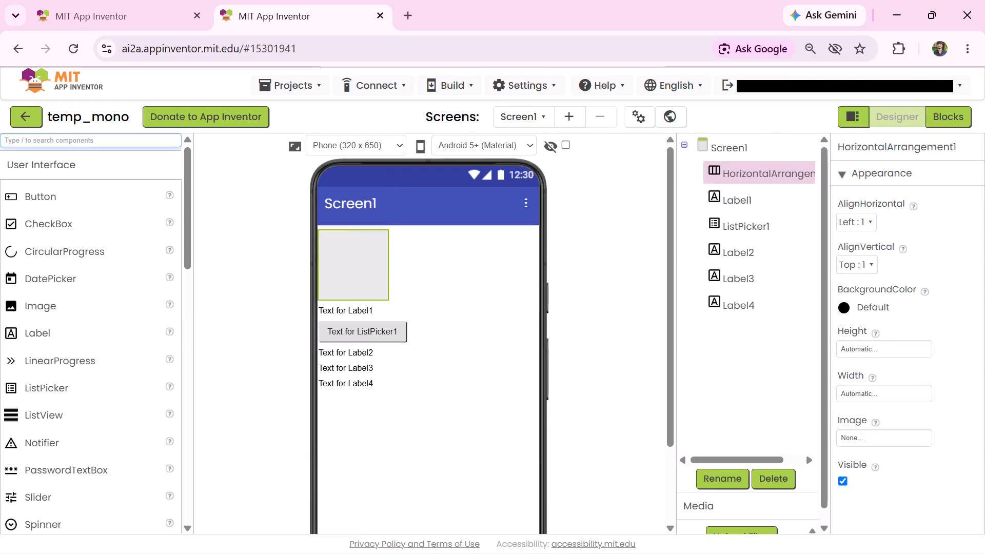
drag(69, 309, 280, 257)
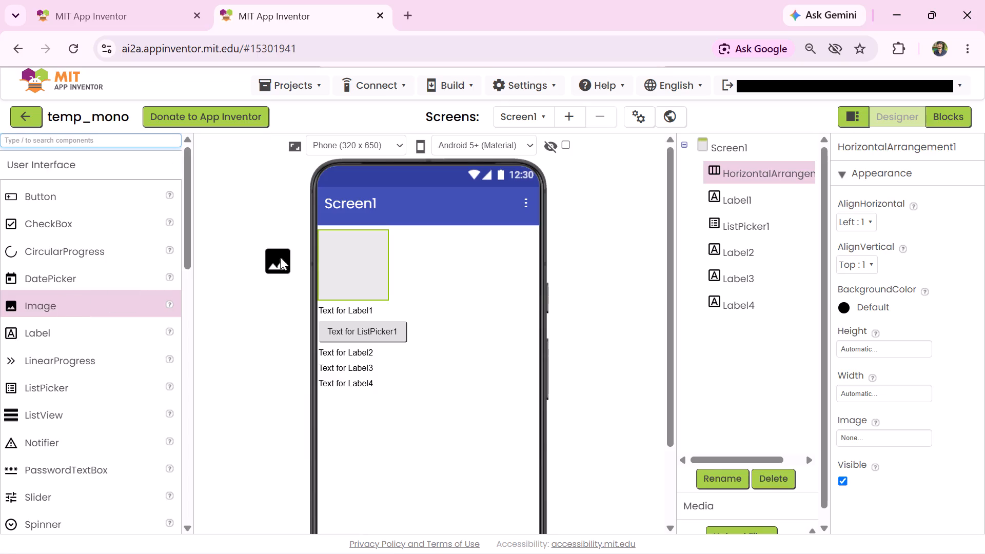
drag(280, 257, 342, 245)
Move Label1 into the horizontal arrangement, directly after the image.
drag(354, 274, 379, 239)
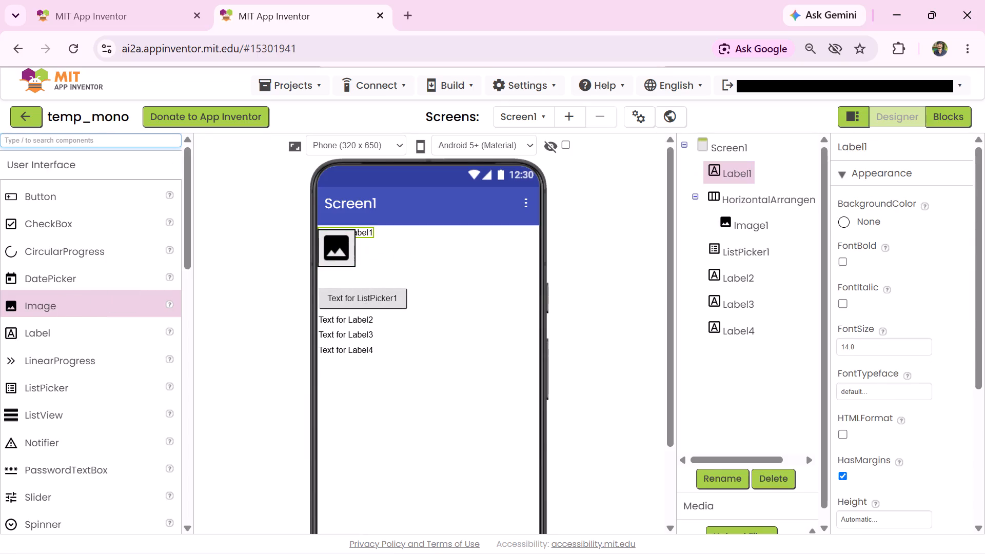
drag(324, 236, 339, 262)
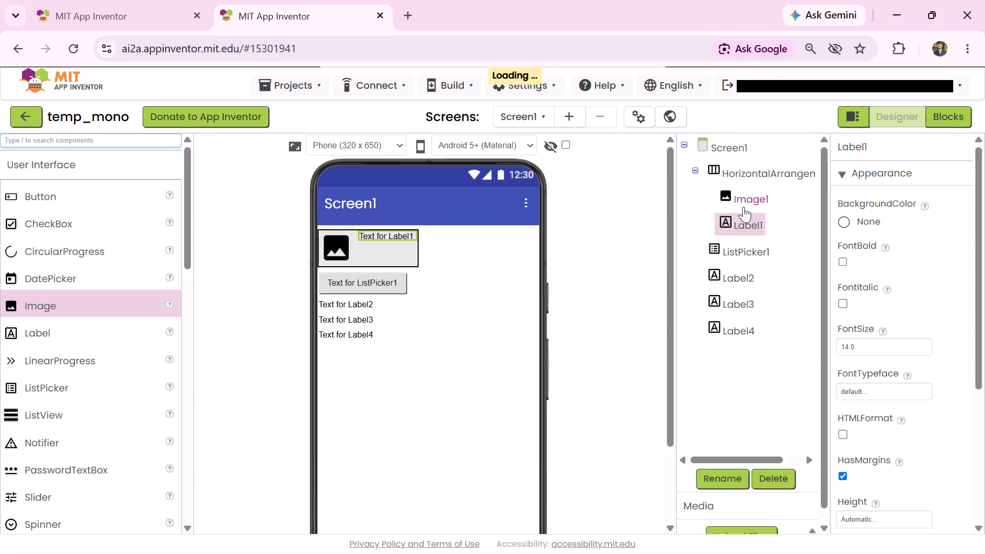
Rename the Label1 component as title.
click(741, 220)
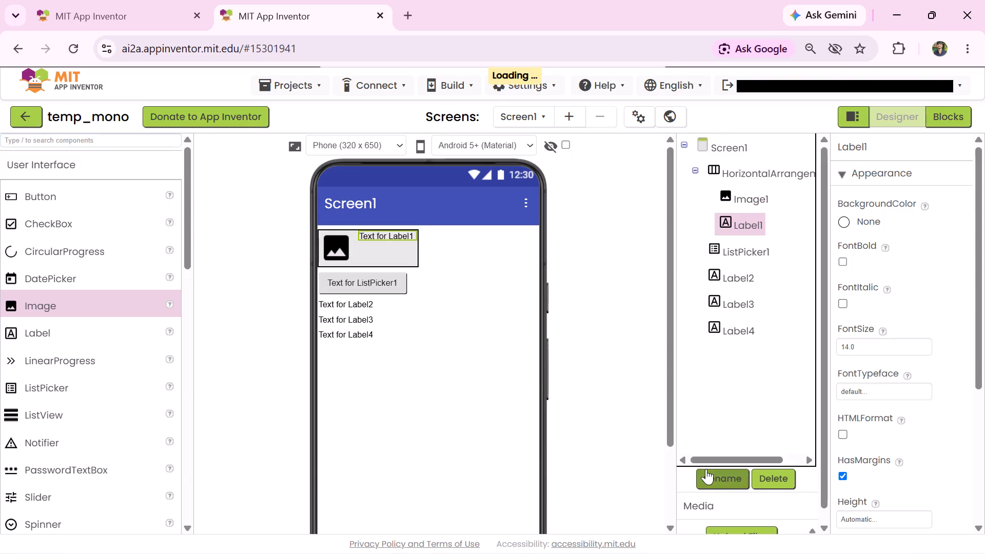
click(708, 470)
text(te)
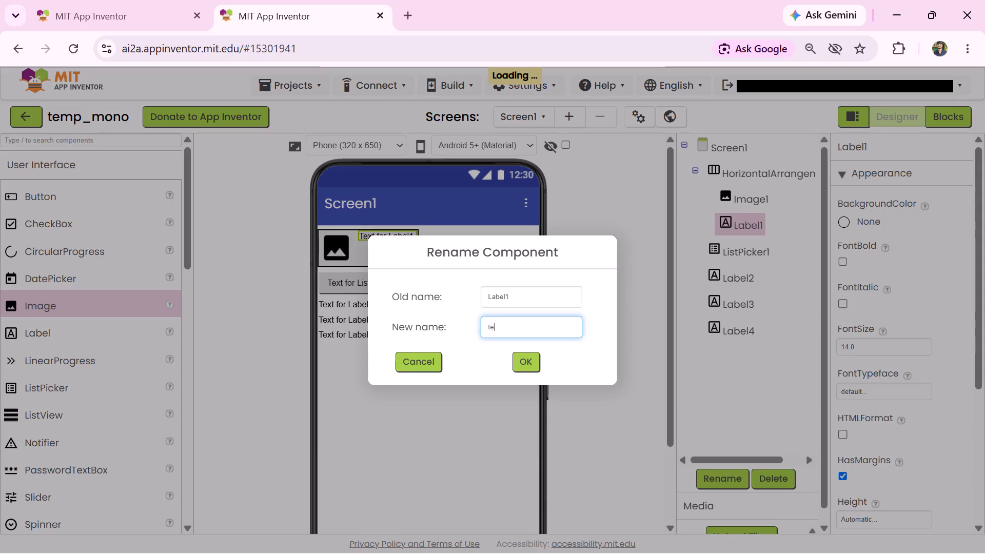
key(BackSpace)
text(itl)
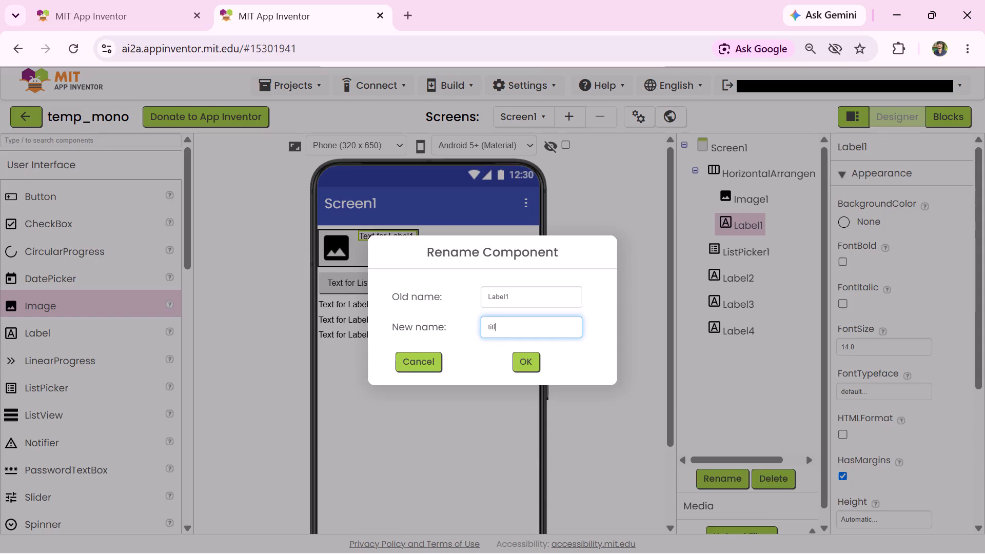
key(e)
key(Return)
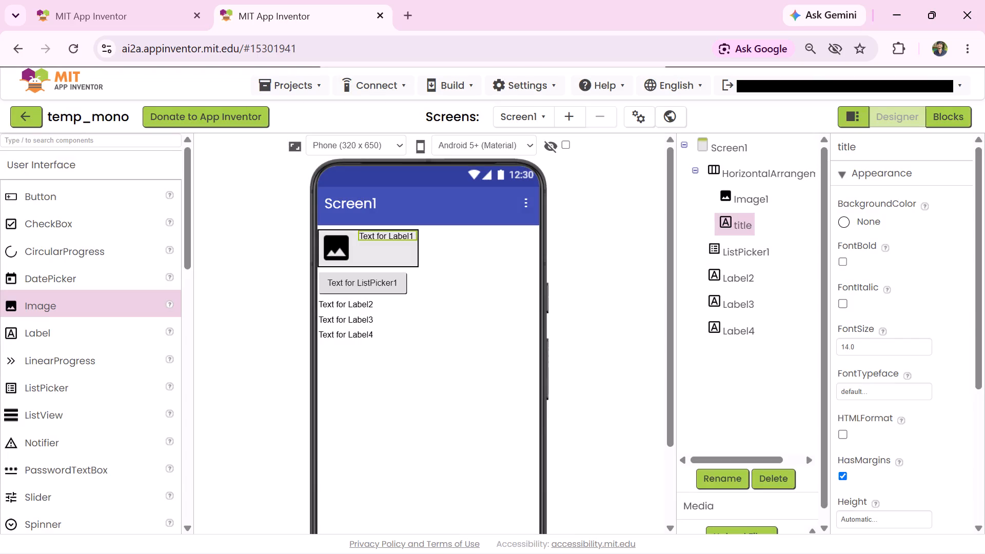
Rename the ListPicker1 component as ipconnect.
click(744, 244)
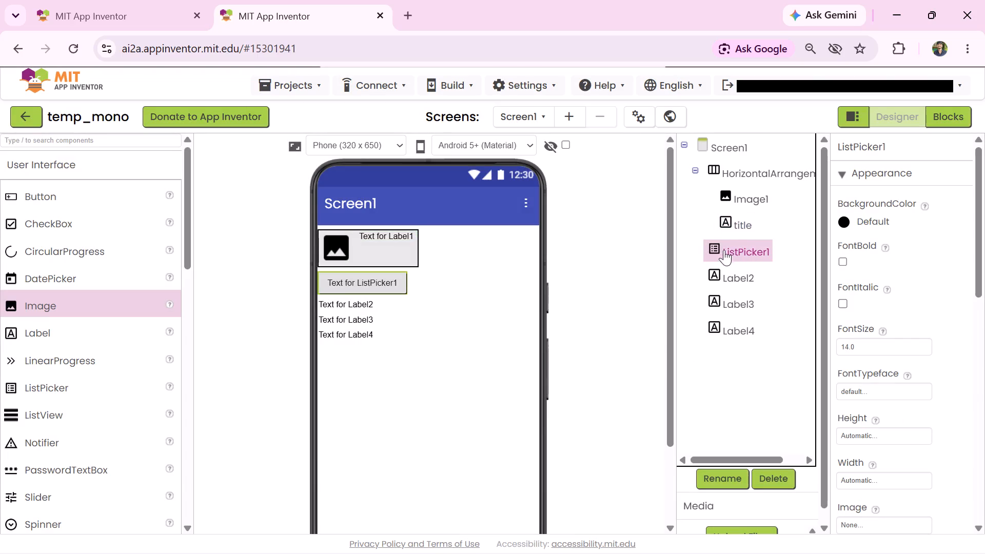
click(723, 484)
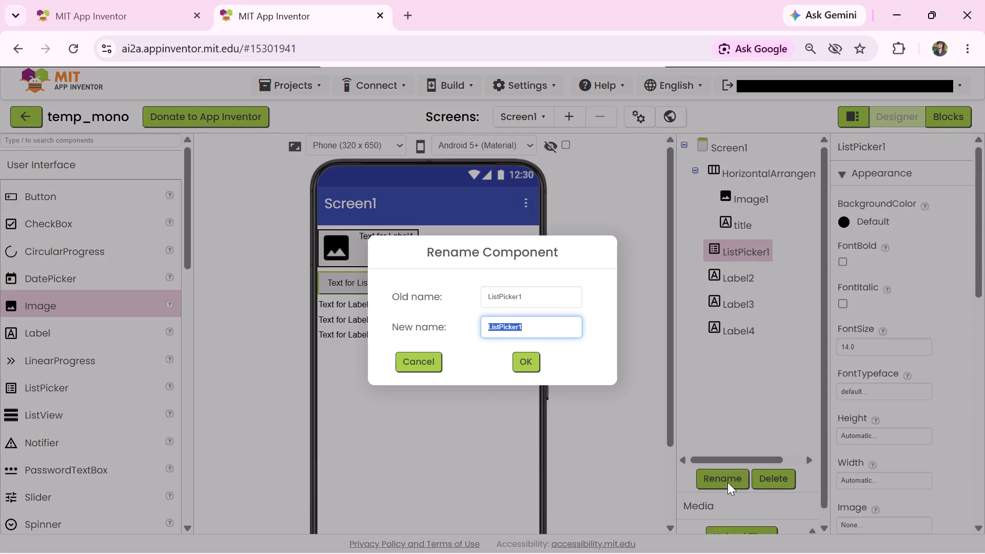
text(ip)
key(c)
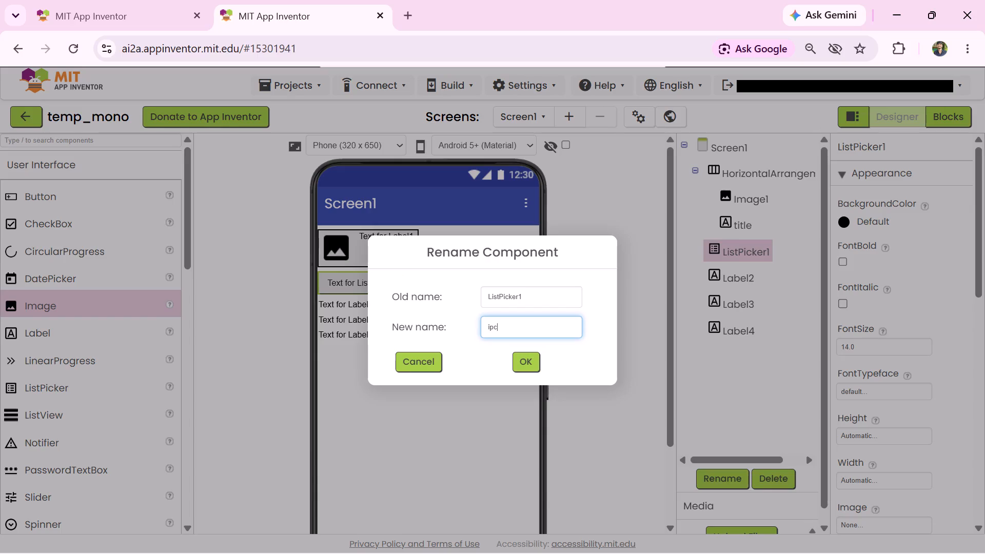
key(o)
text(nnect)
key(Return)
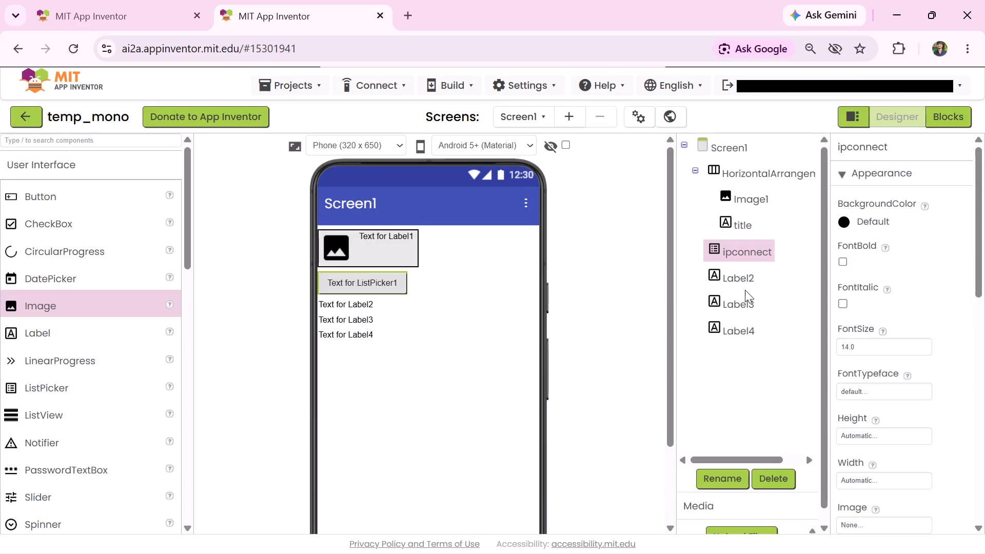
Rename the Label2 component as lblstatus.
click(725, 277)
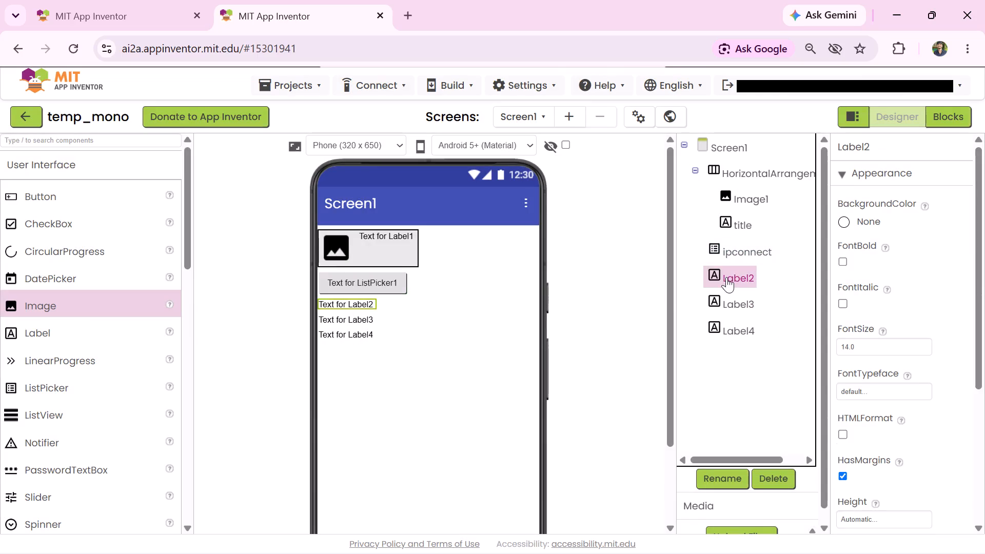
click(721, 481)
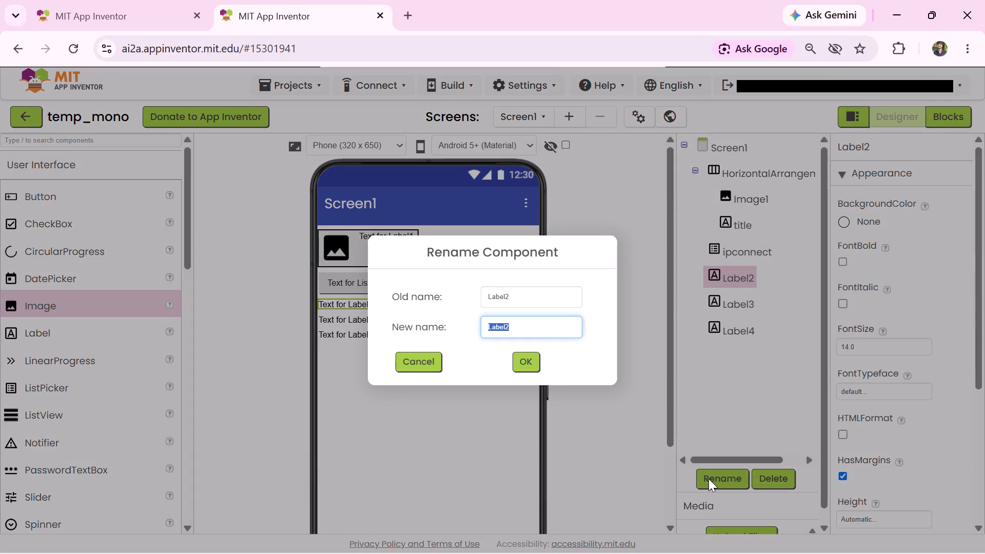
text(lbl)
text(status)
key(Return)
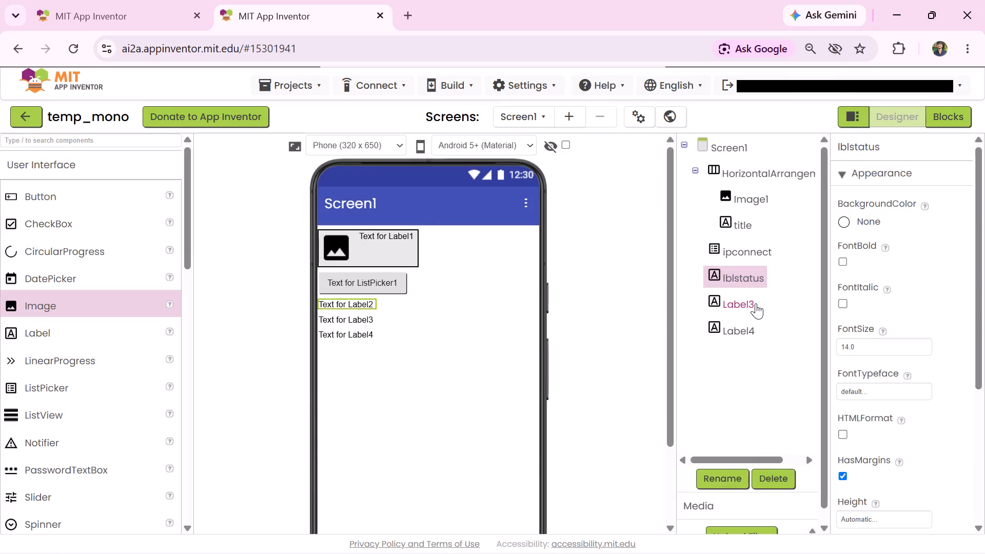
Rename the Label3 component as lbltemp.
click(756, 303)
click(727, 488)
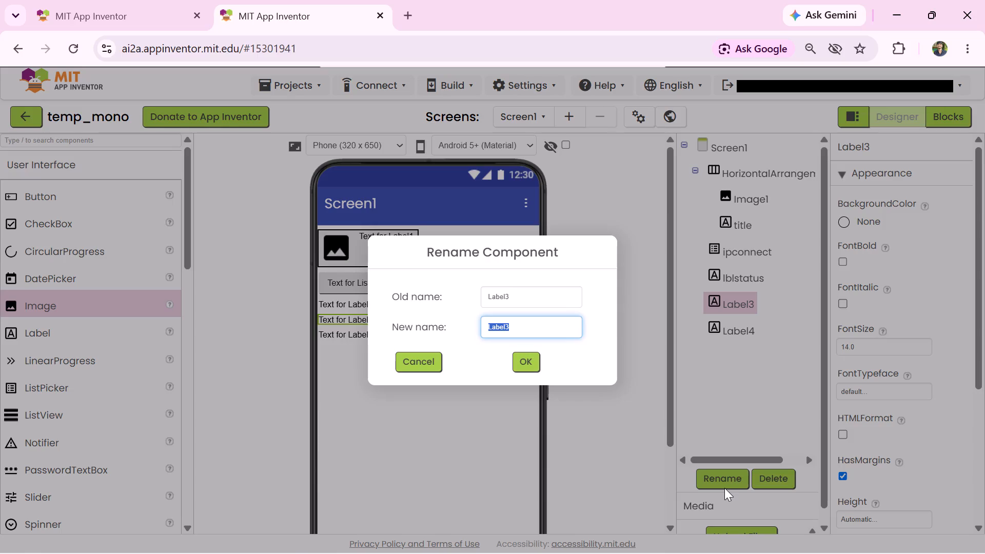
key(BackSpace)
text(lbl)
text(te)
key(m)
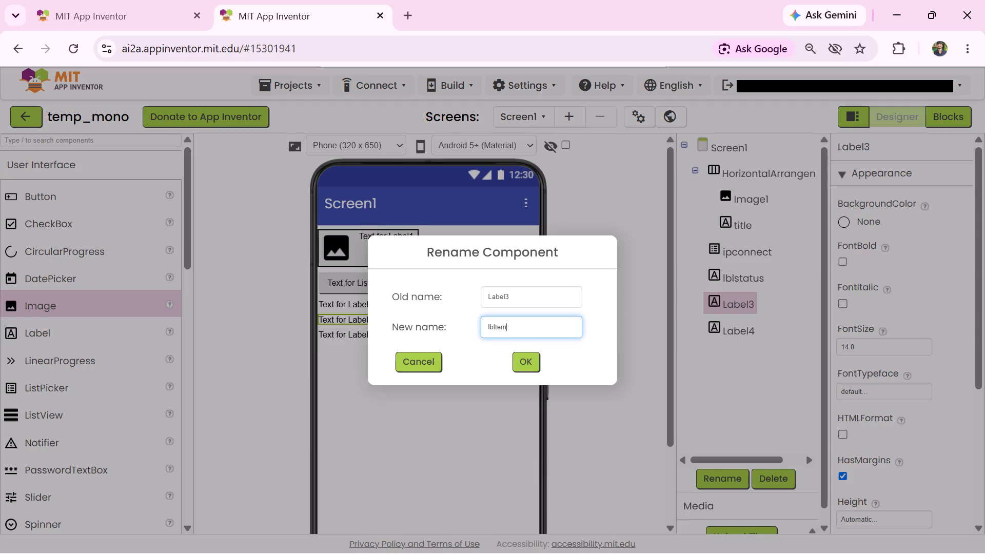
key(p)
click(524, 361)
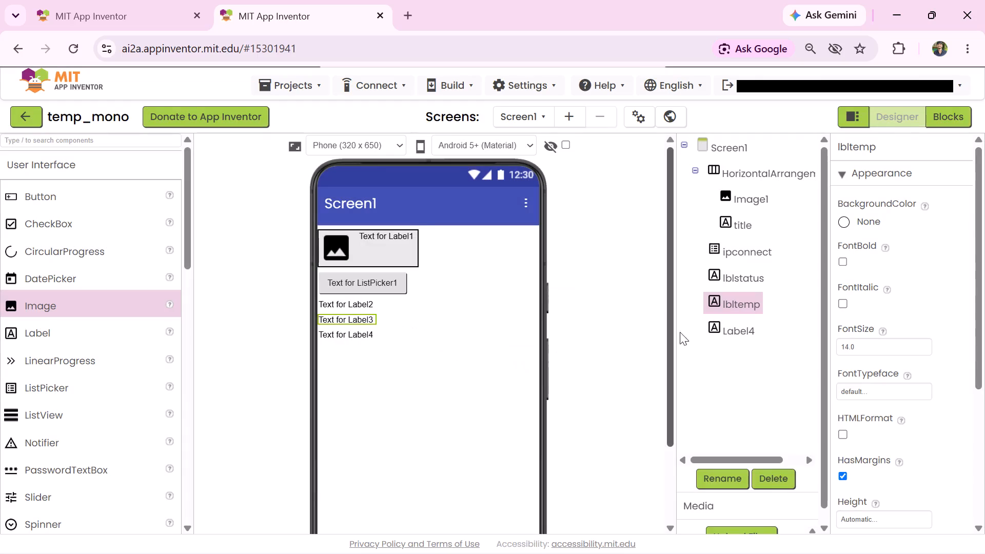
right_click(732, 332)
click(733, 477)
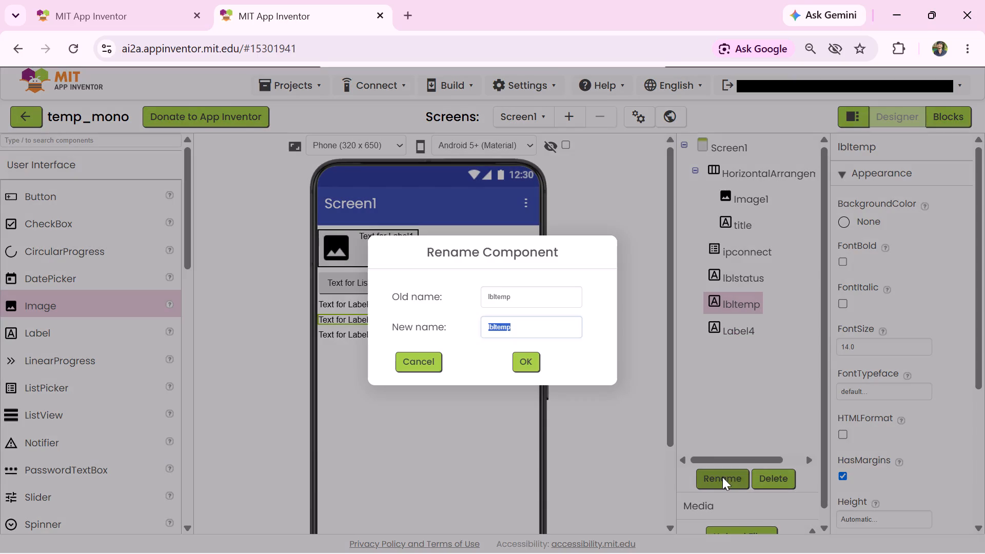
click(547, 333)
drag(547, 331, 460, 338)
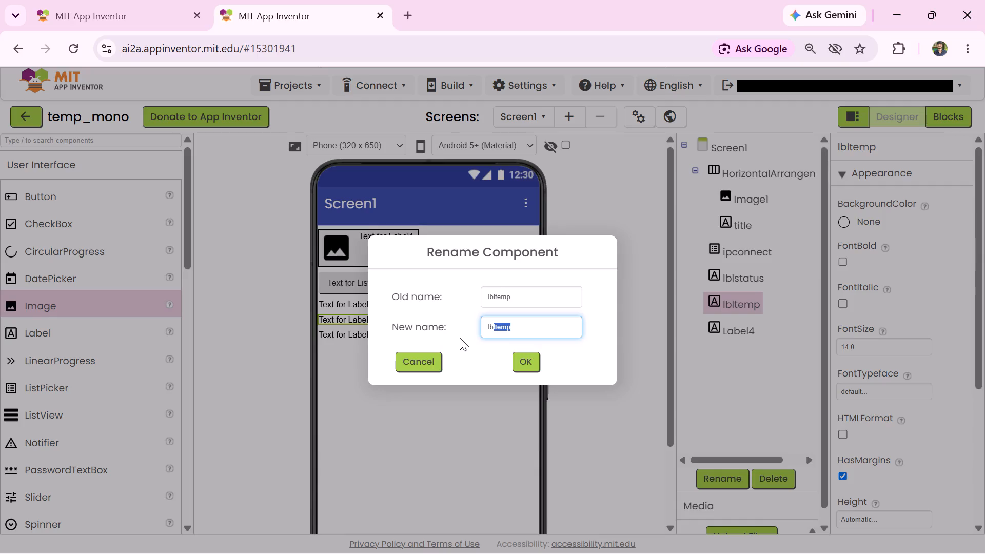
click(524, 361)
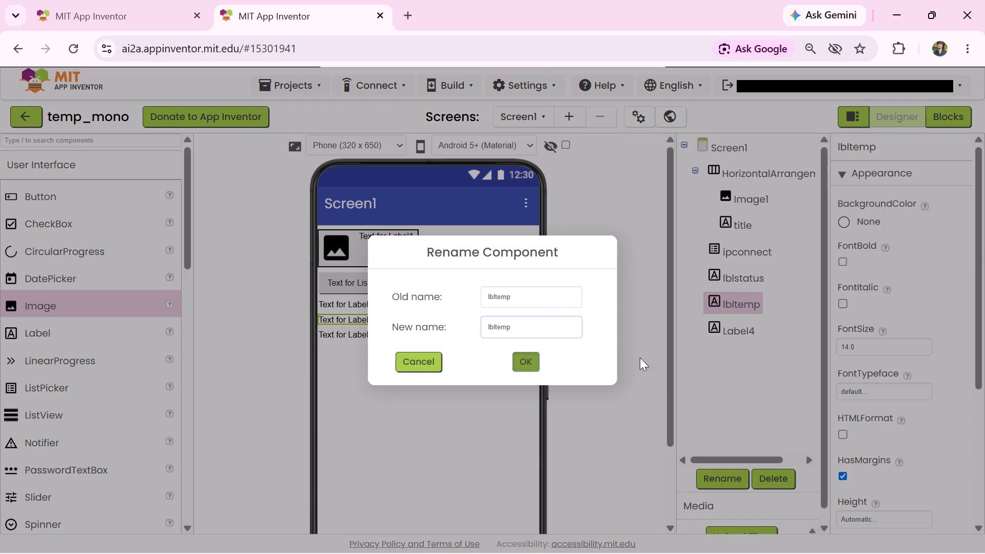
Rename the Label4 component as lblhumidity.
click(735, 332)
click(712, 482)
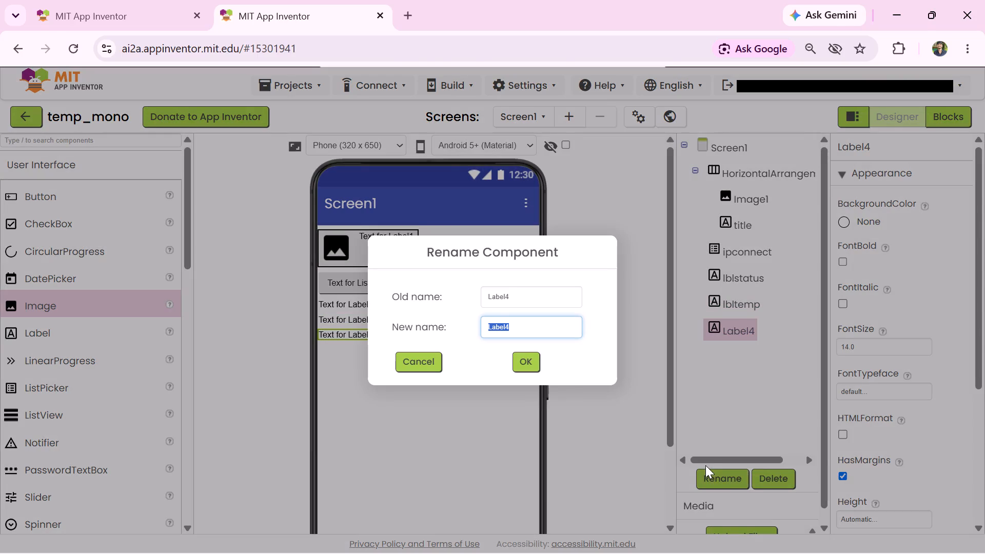
key(BackSpace)
text(lbl)
text(hum)
key(i)
text(dity)
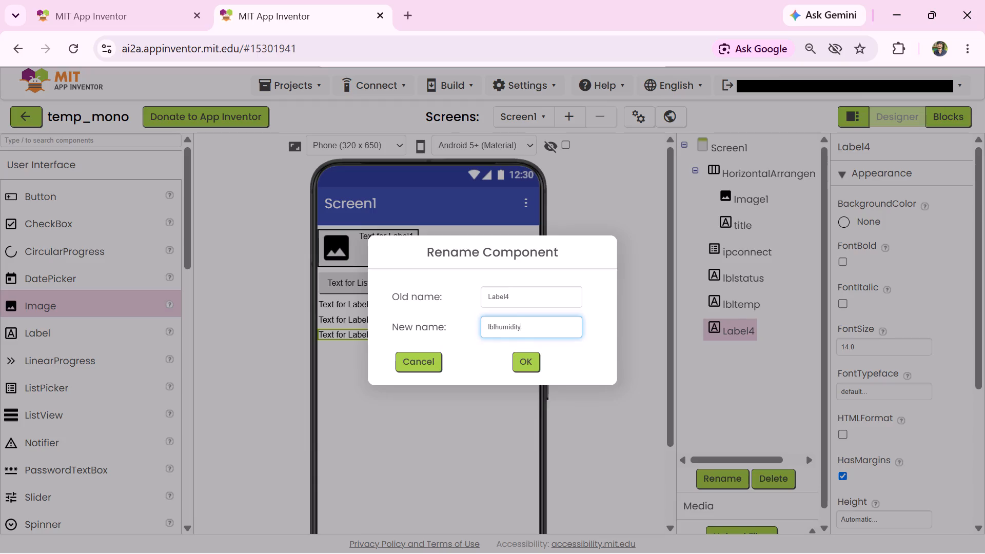
key(Return)
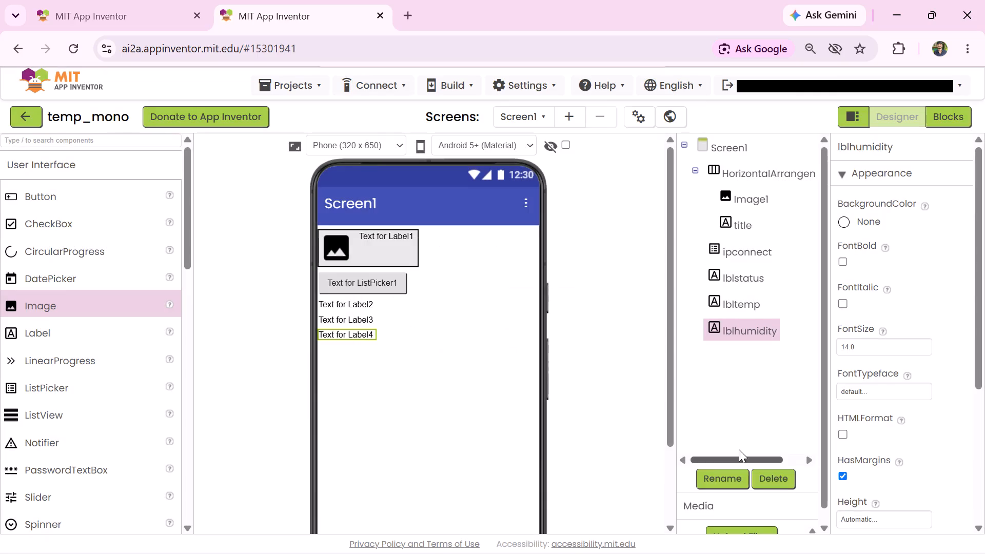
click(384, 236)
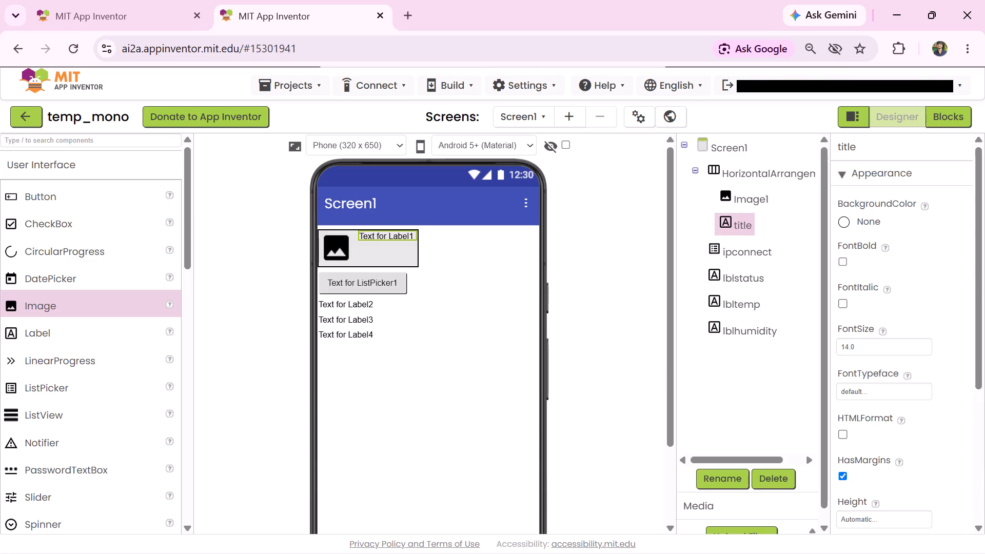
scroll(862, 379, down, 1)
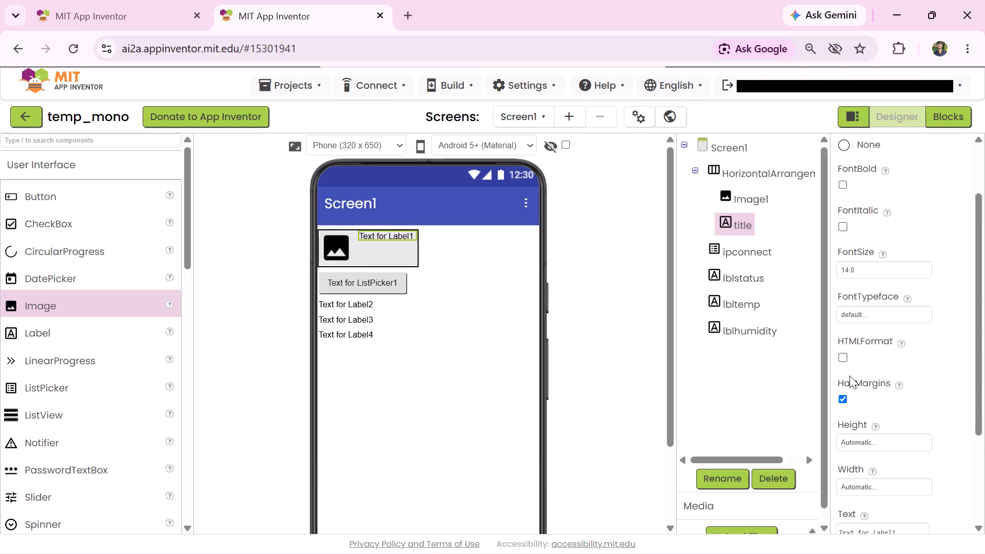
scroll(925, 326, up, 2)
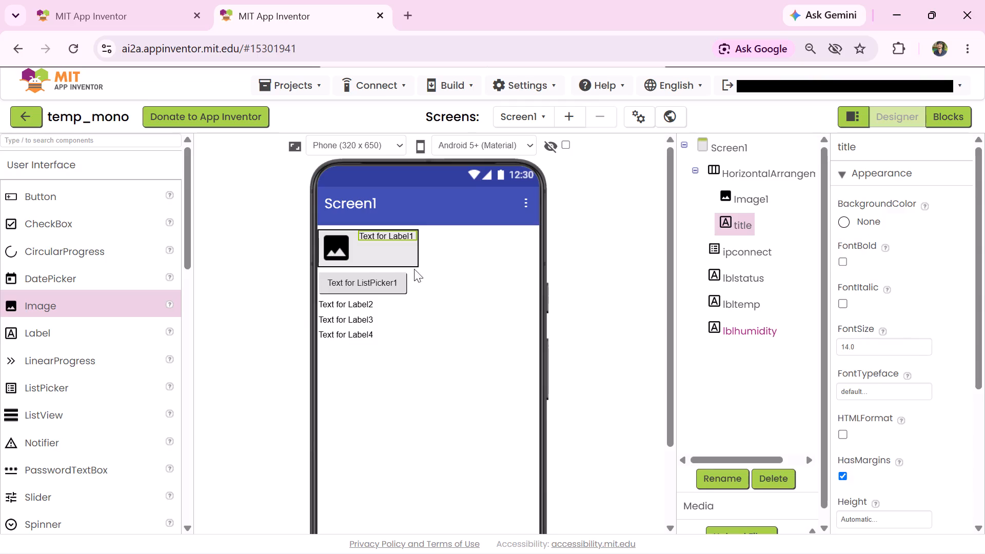
Set the background colour of the header's horizontal arrangement to White.
click(408, 259)
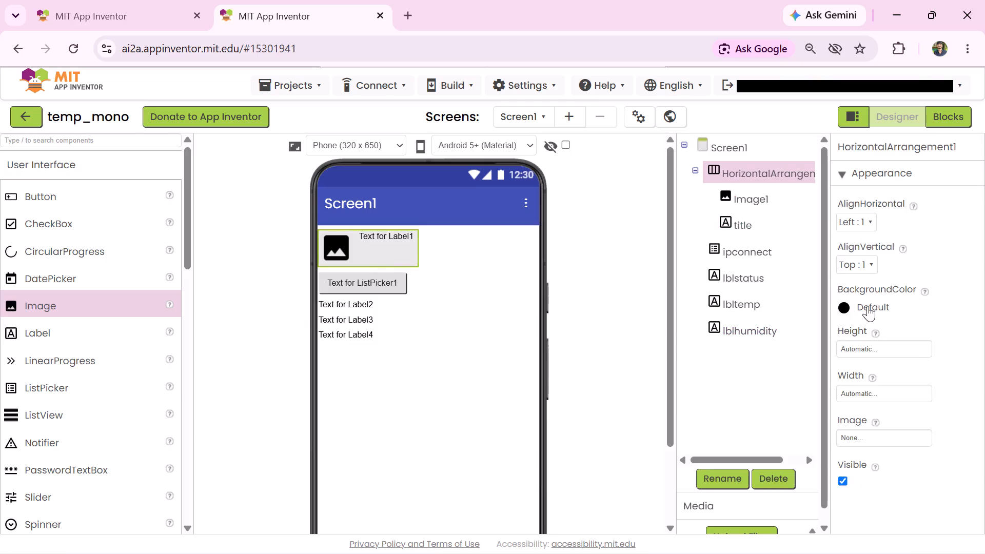
click(868, 306)
click(717, 371)
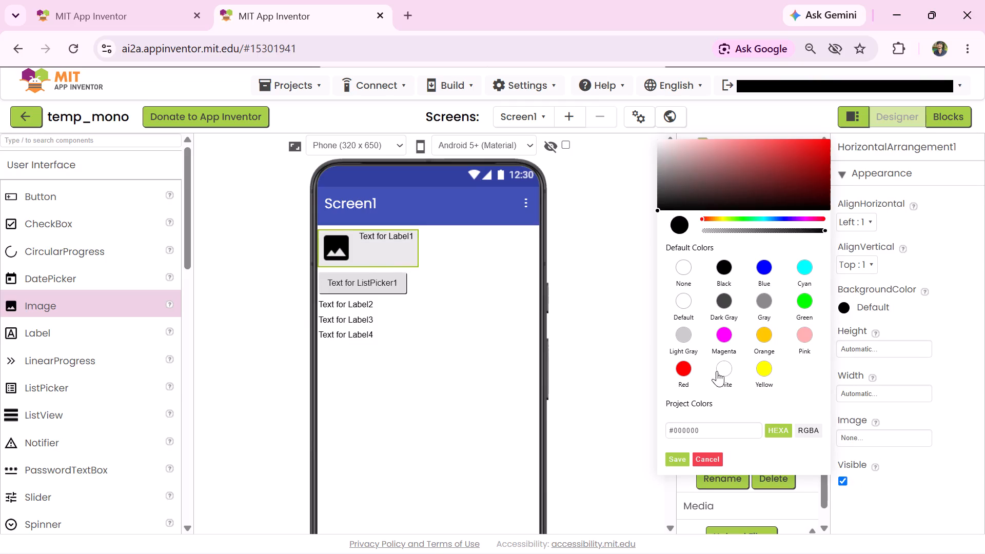
click(681, 456)
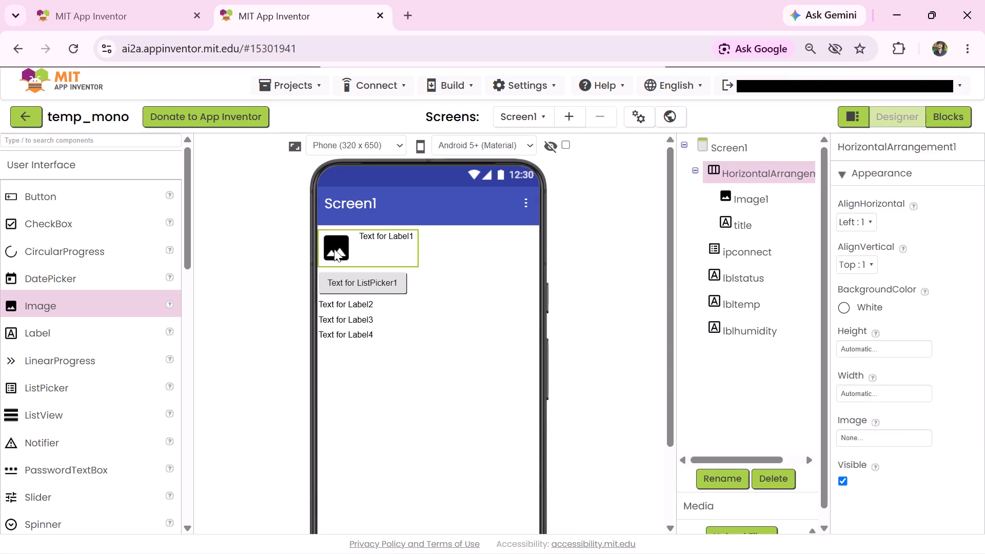
Replace the text of the title label in the header with ROOM MONITOR.
click(334, 249)
click(387, 241)
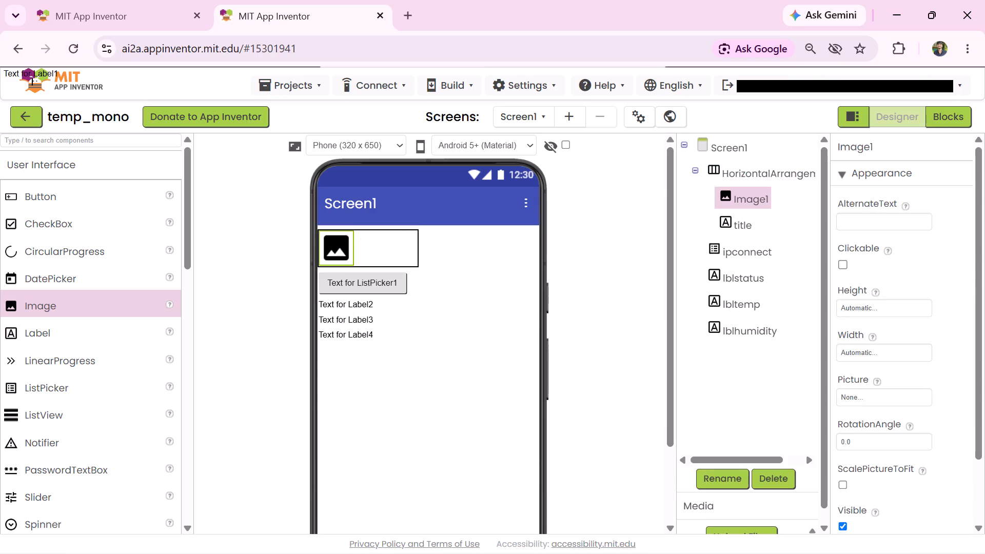
scroll(853, 353, down, 1)
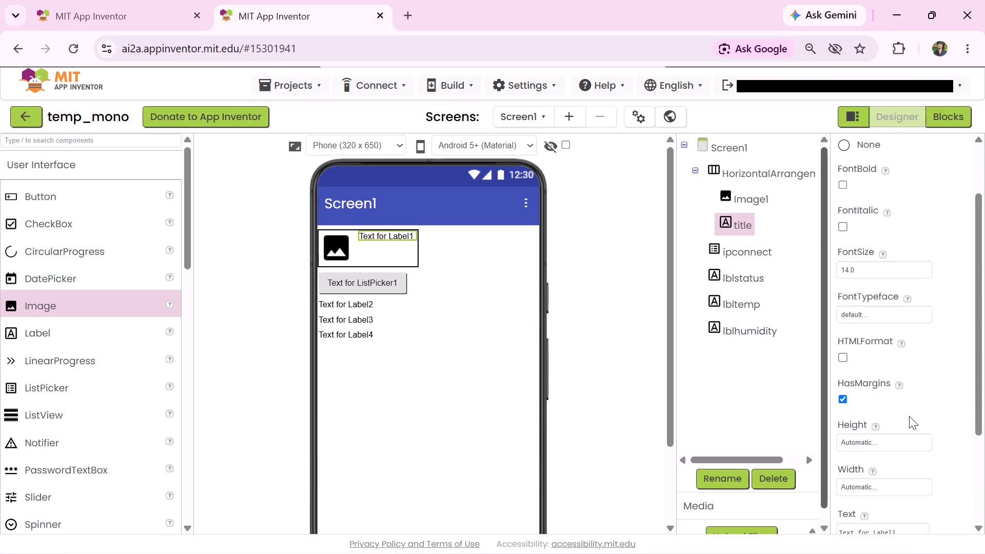
scroll(908, 415, down, 1)
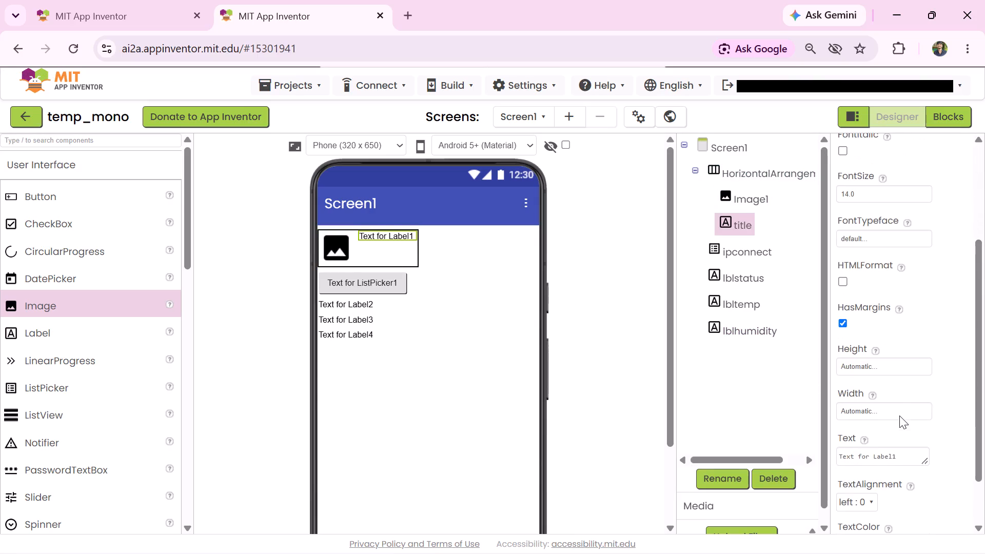
scroll(890, 393, down, 1)
click(904, 395)
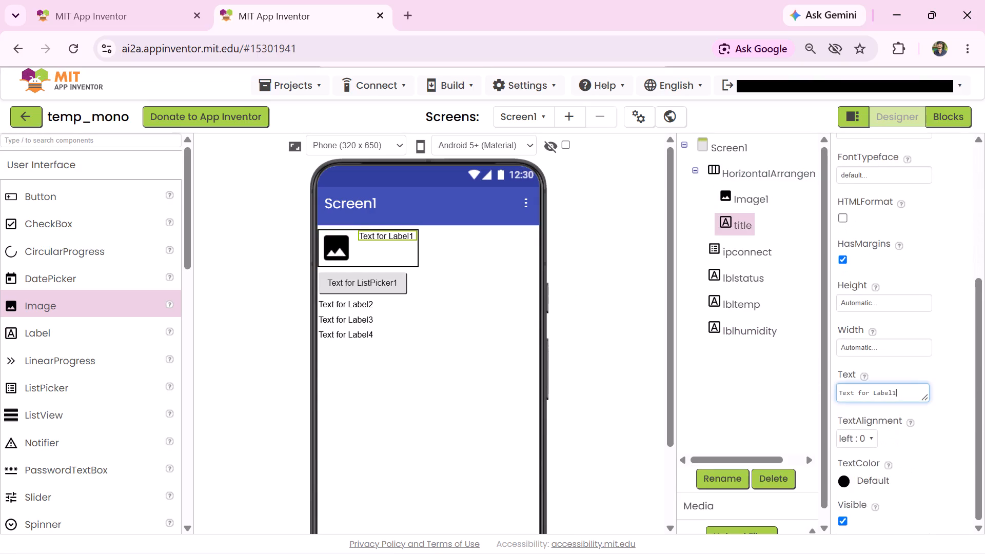
drag(904, 394, 809, 392)
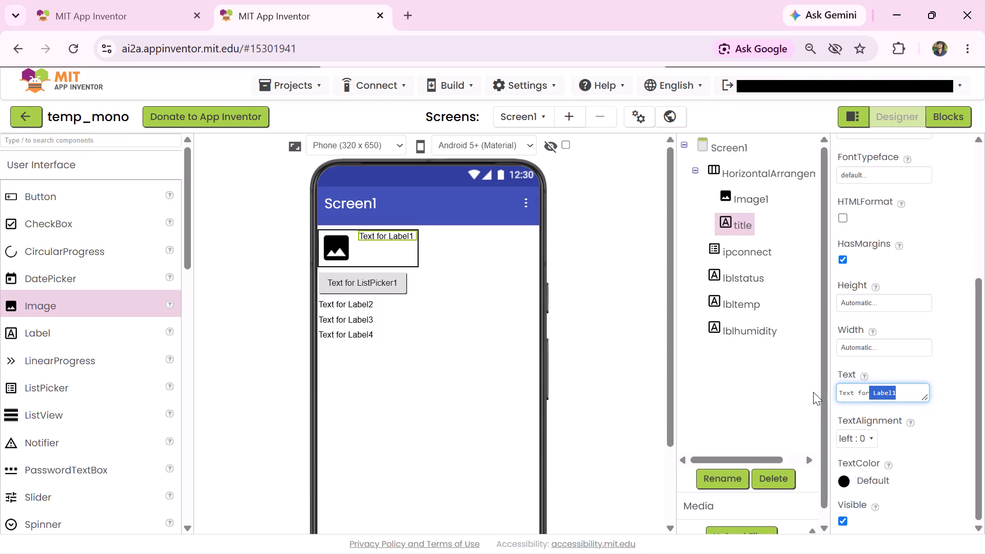
key(r)
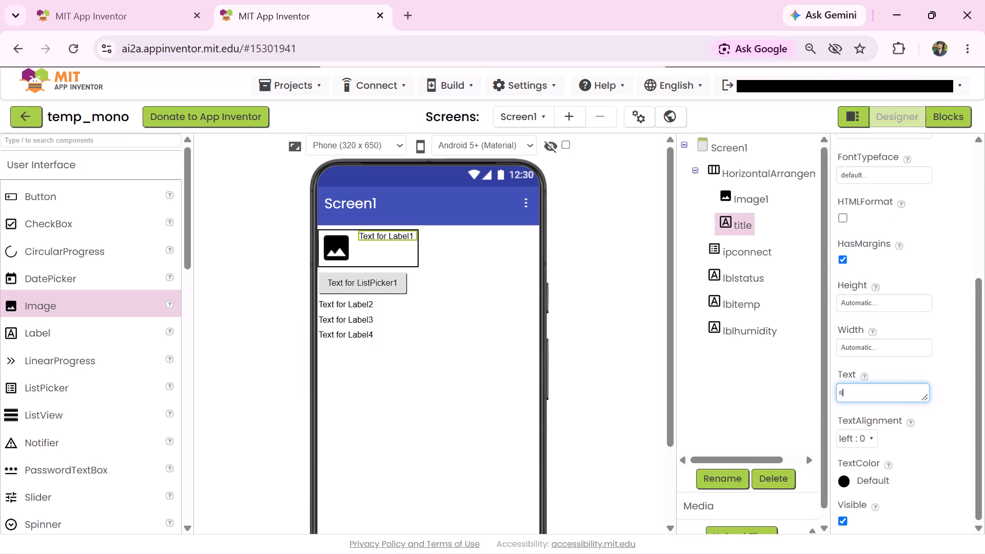
text(OOM)
key(space)
text(MONITOR)
key(Return)
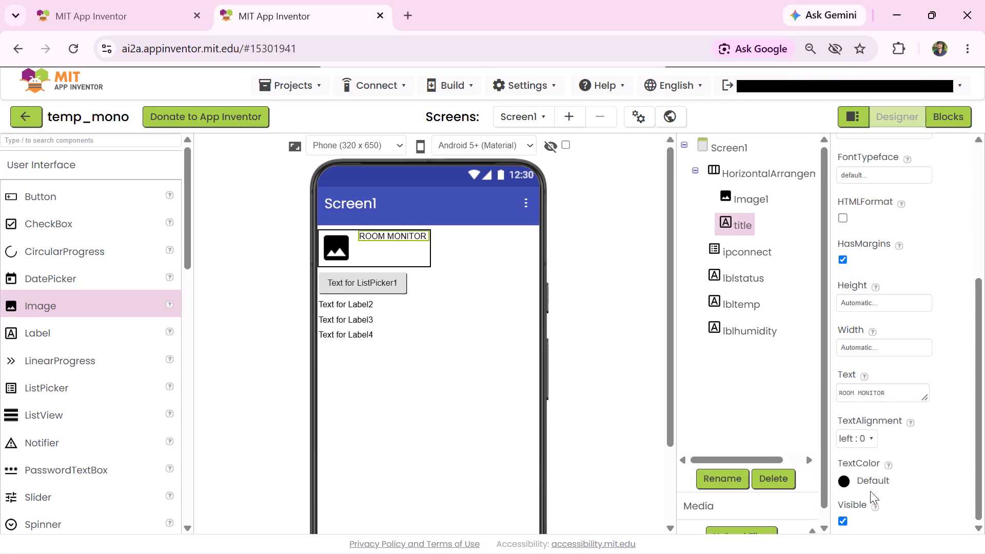
Set the title label's text colour to Blue.
click(874, 479)
click(878, 260)
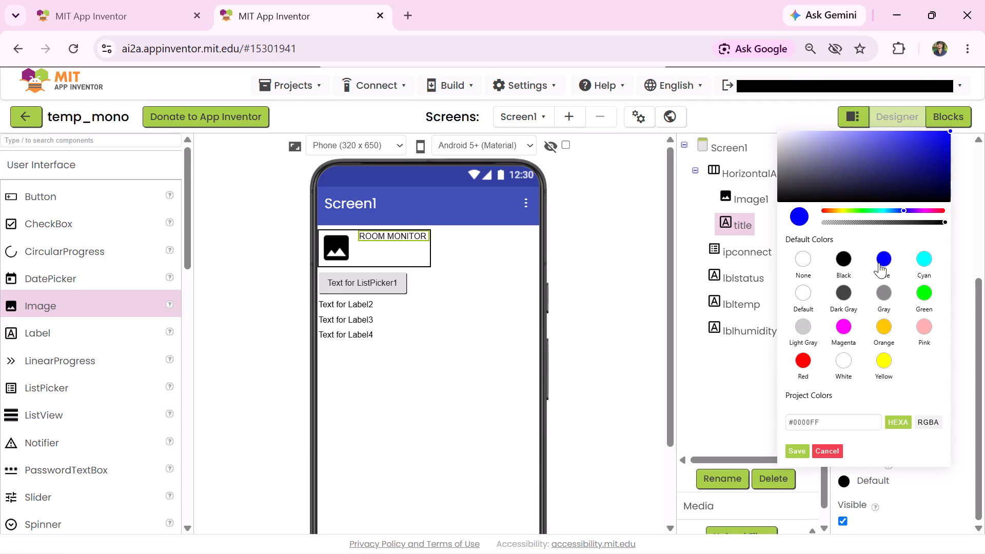
click(791, 450)
Make the title label's font bold and set its size to 20.
scroll(869, 304, up, 1)
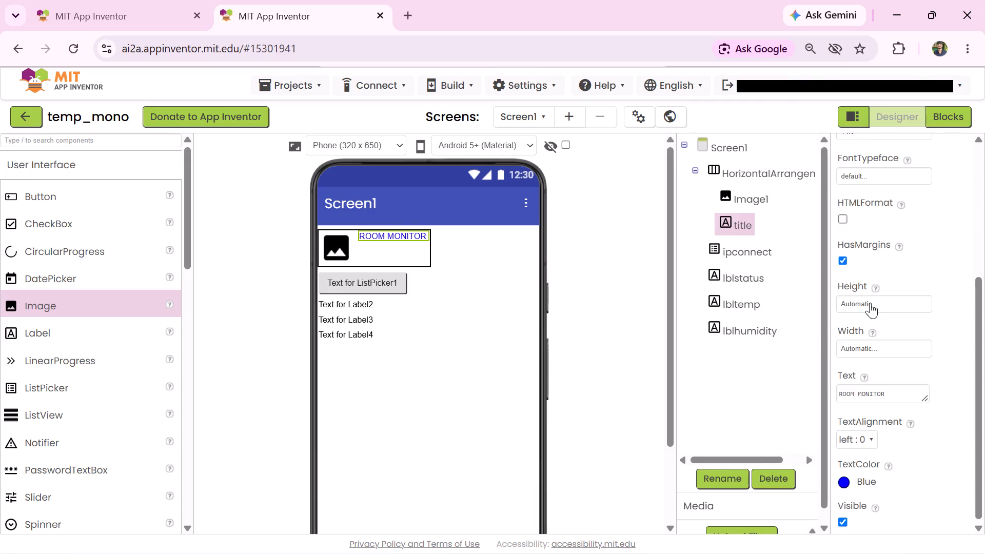
scroll(870, 303, up, 3)
click(844, 258)
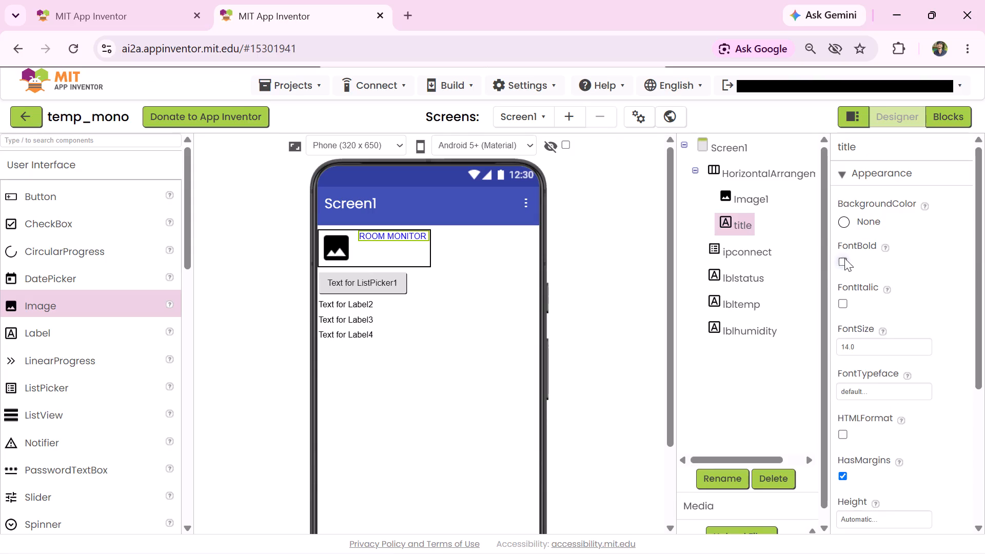
click(878, 352)
key(BackSpace)
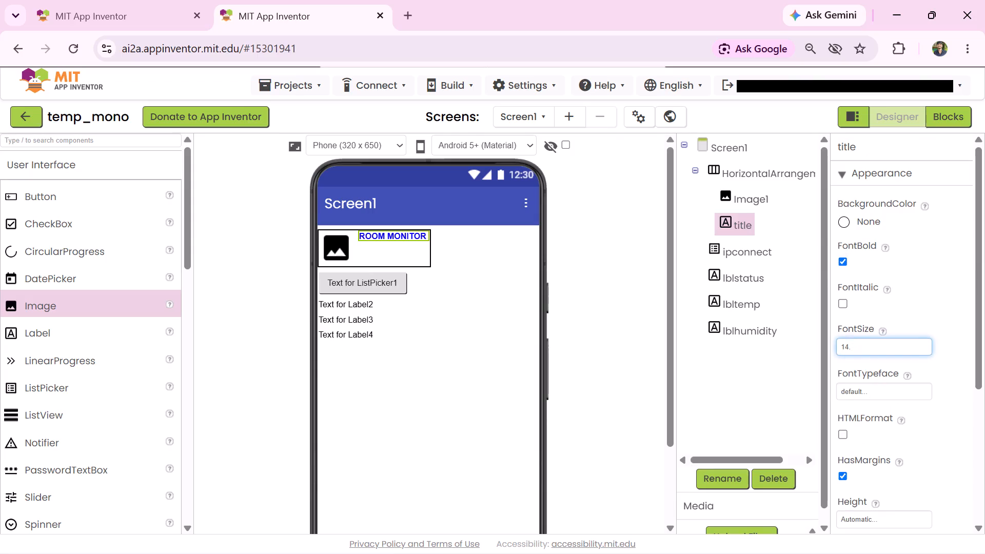
key(BackSpace)
key(BackSpace)
key(BackSpace)
key(BackSpace)
key(2)
key(0)
key(Return)
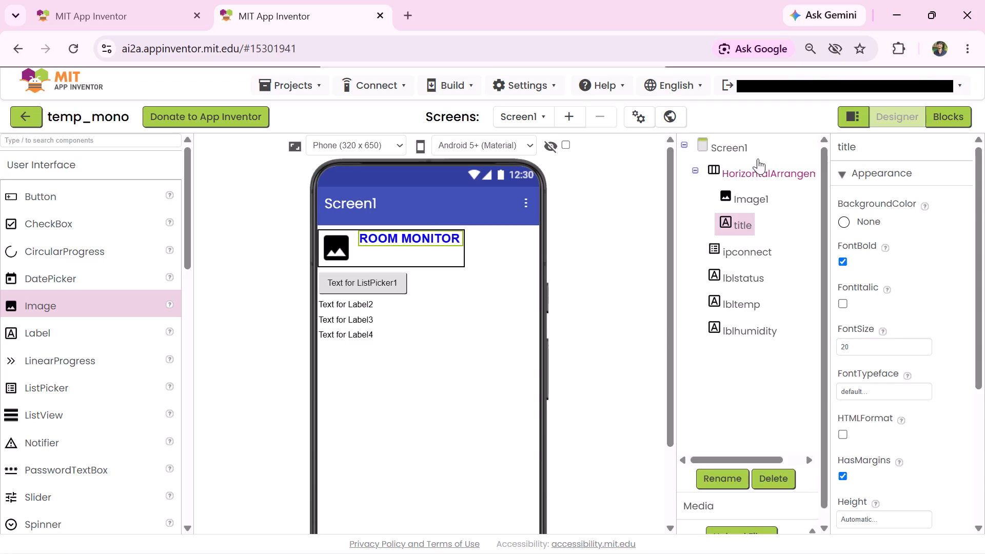
Set Screen1's horizontal alignment to Center so its components are centred.
click(746, 149)
click(870, 266)
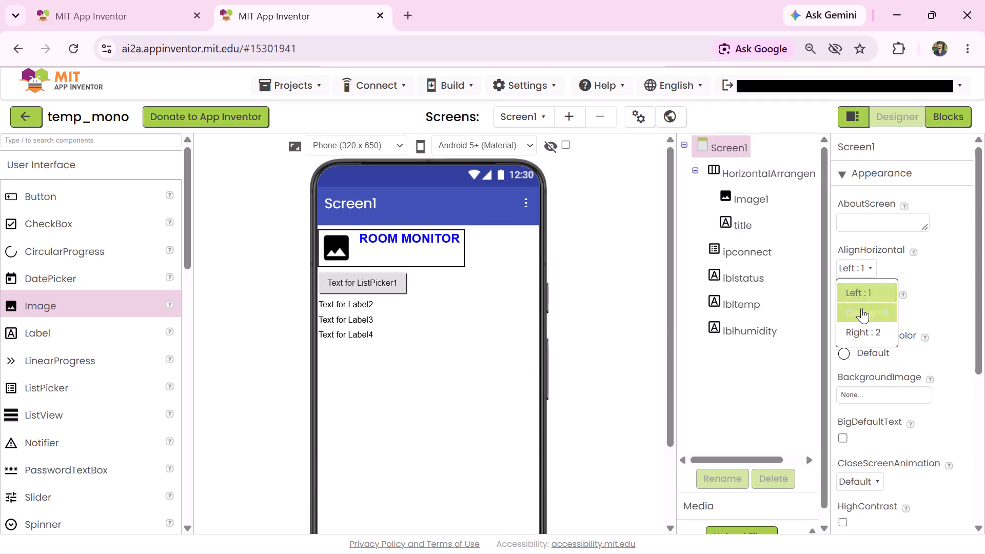
click(861, 308)
click(393, 426)
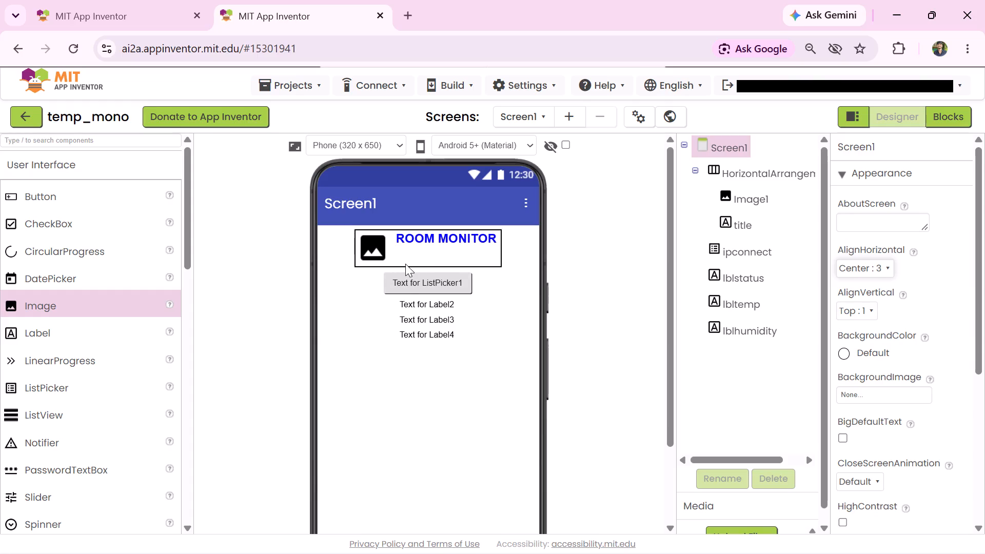
Change the text of the ipconnect list picker to CONNECT BLUETOOTH.
click(403, 282)
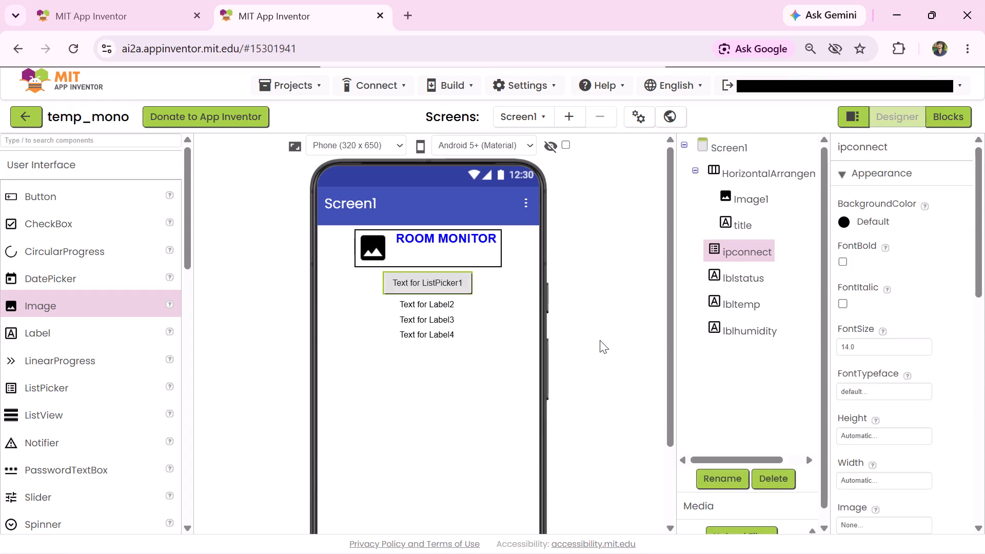
scroll(848, 361, down, 3)
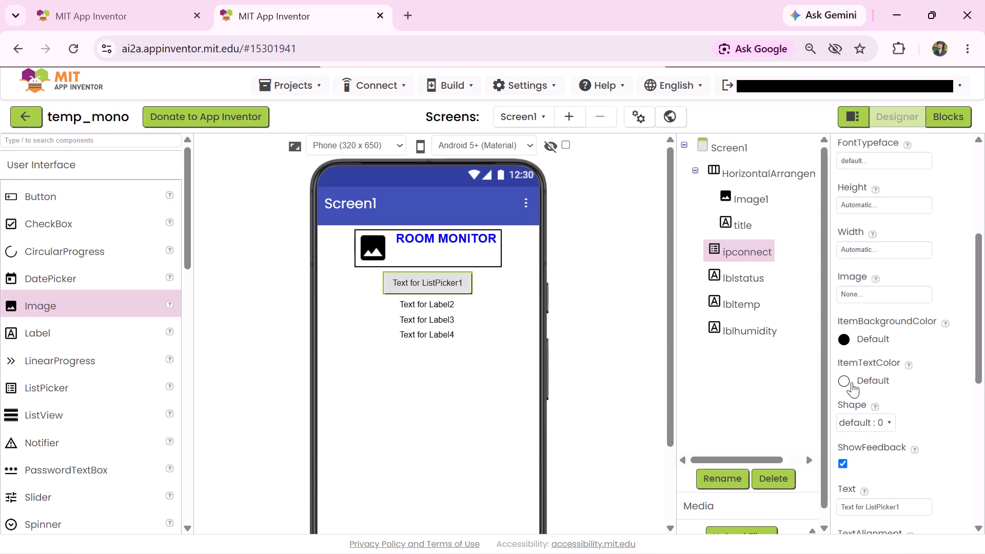
scroll(903, 375, down, 2)
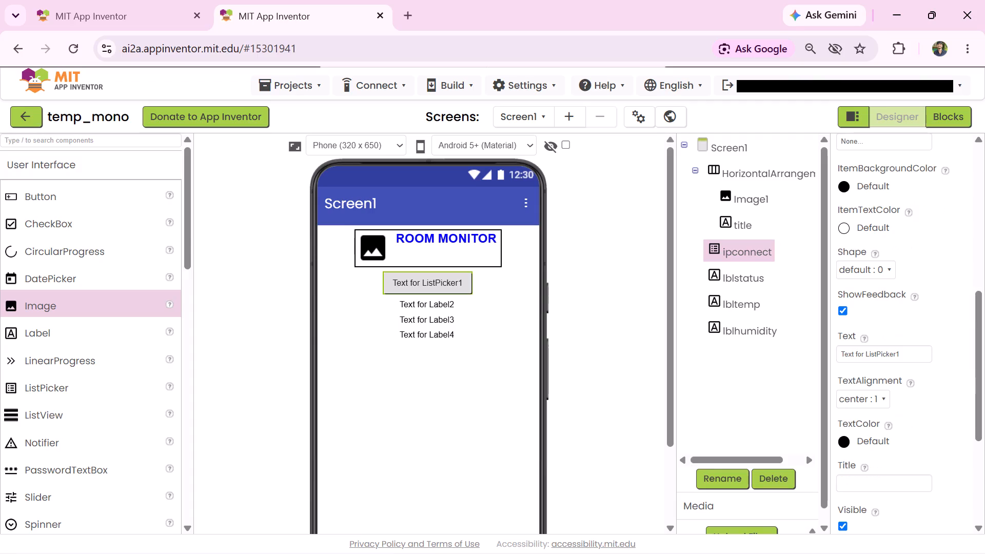
drag(903, 352, 825, 368)
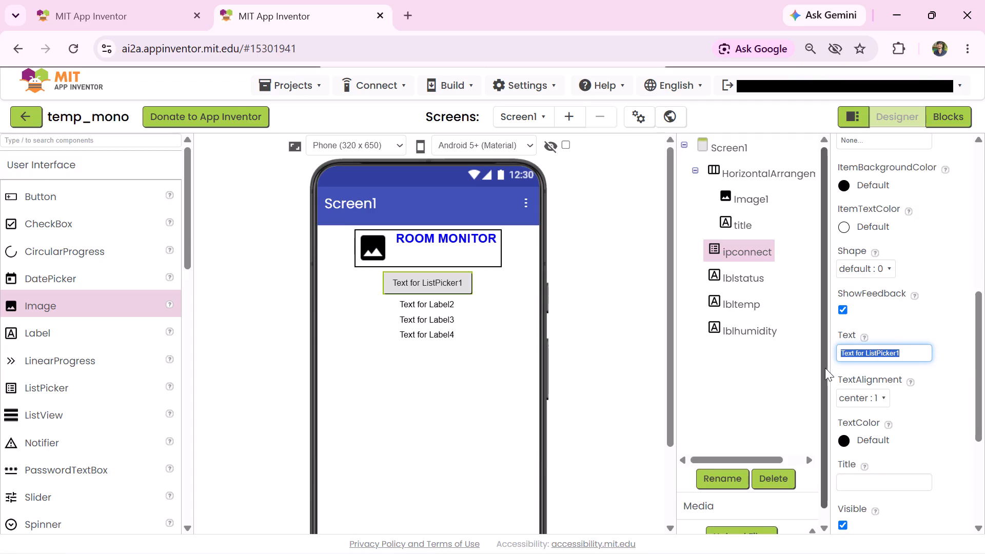
text(CONNECT)
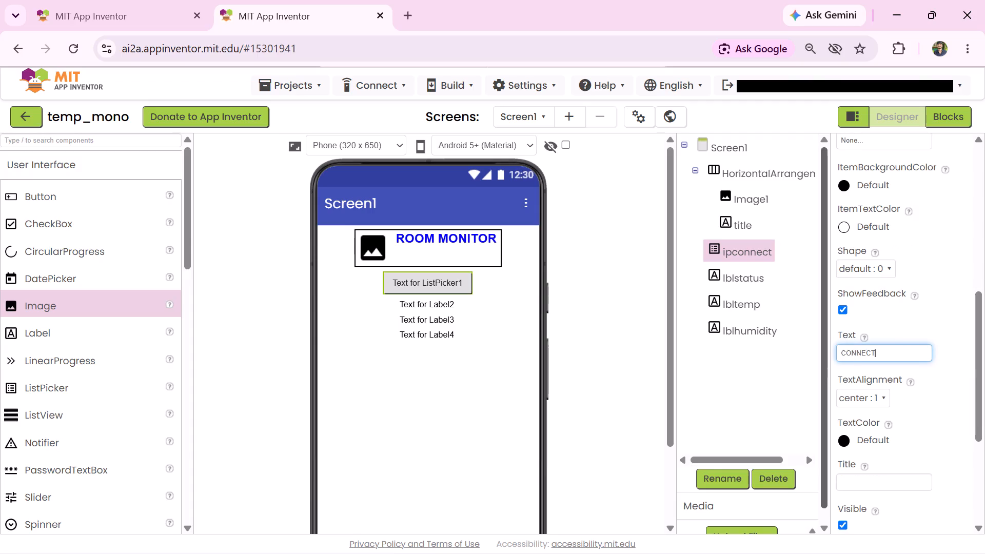
key(space)
text(BLUU)
key(BackSpace)
text(ETOOTH)
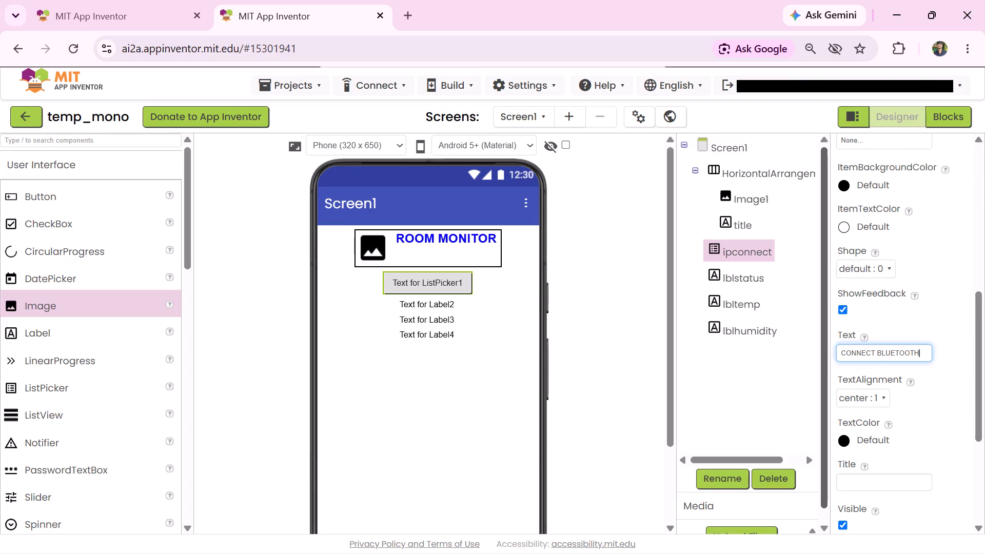
key(Return)
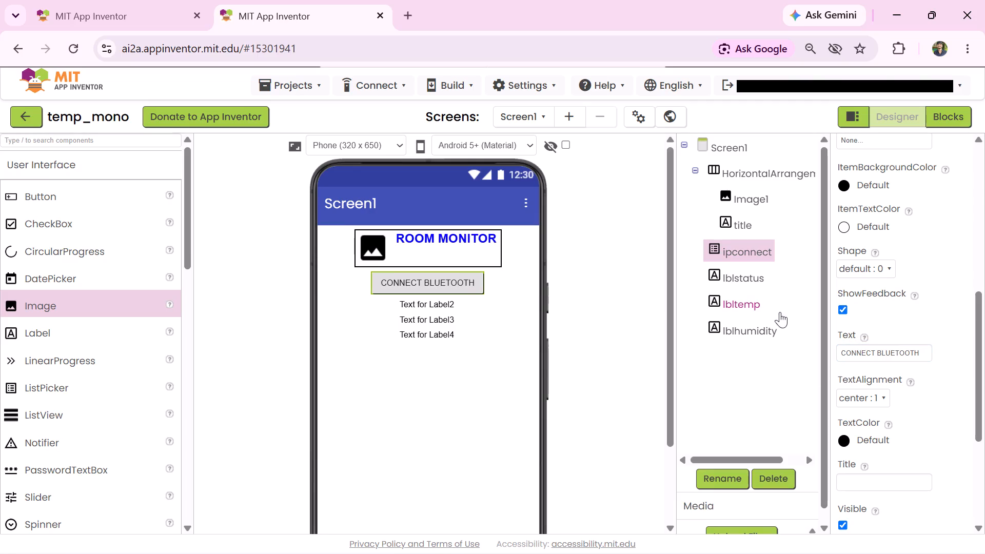
Set the background colour of the ipconnect list picker to Green.
scroll(893, 375, up, 4)
scroll(877, 408, down, 2)
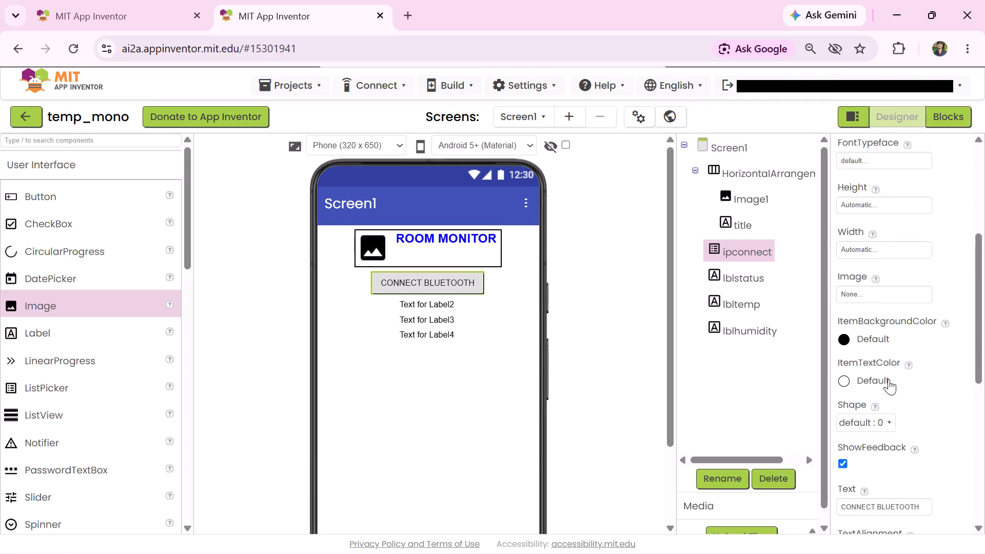
scroll(892, 380, up, 3)
click(872, 225)
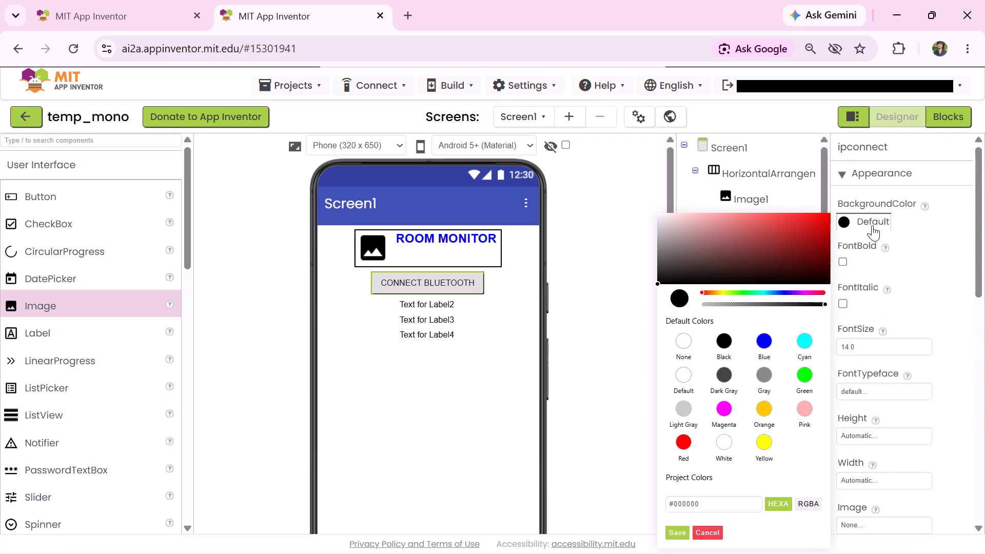
click(805, 369)
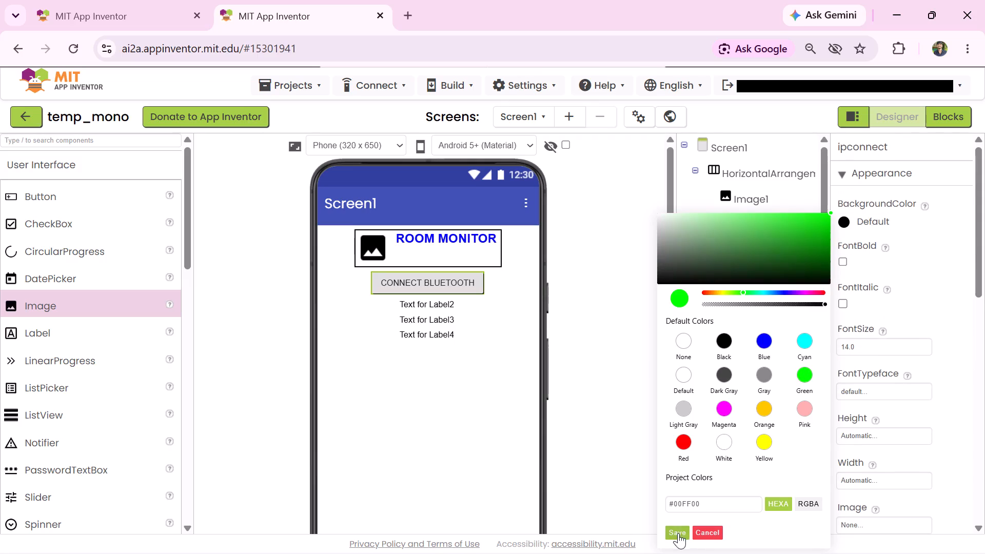
click(678, 533)
Set the item background colour of the ipconnect list picker to White.
scroll(853, 410, down, 2)
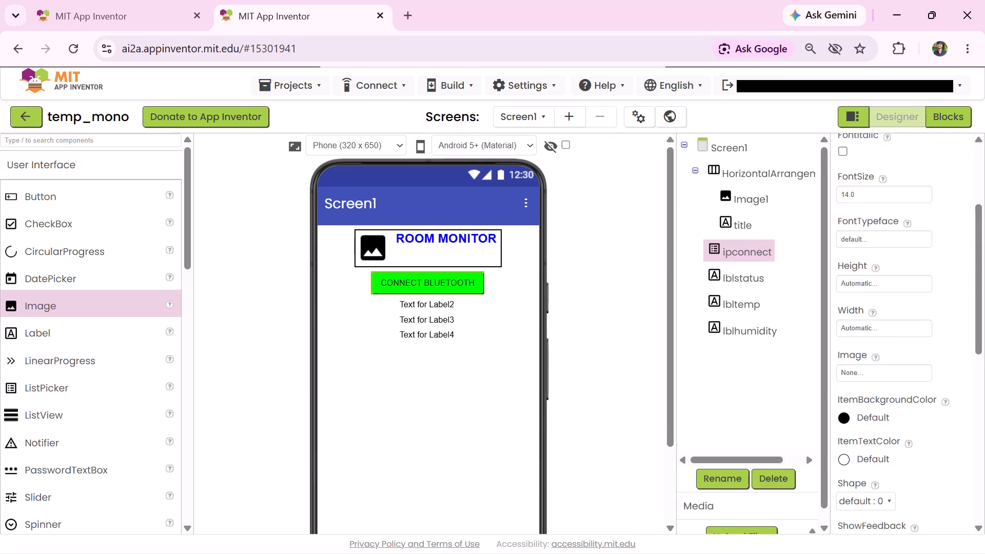
click(869, 415)
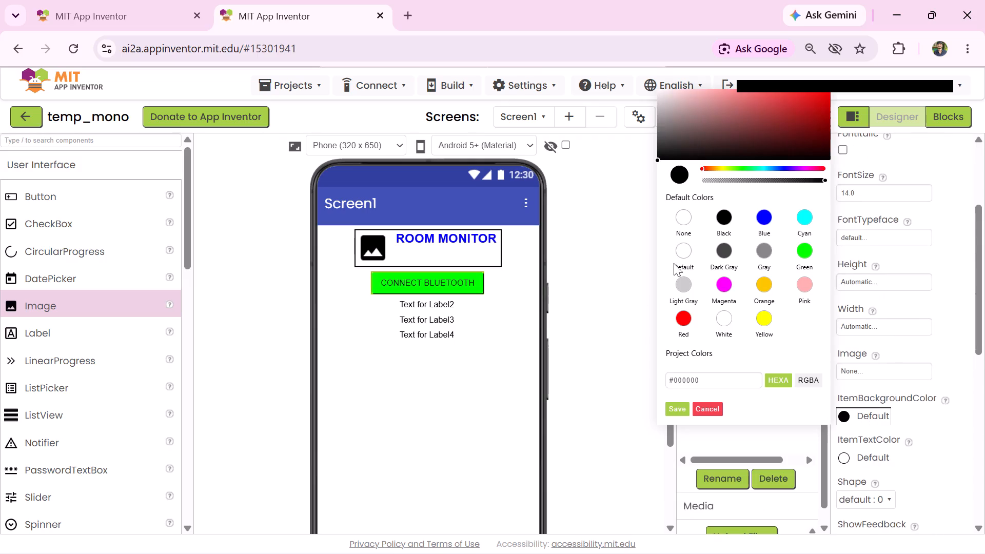
click(722, 319)
click(678, 411)
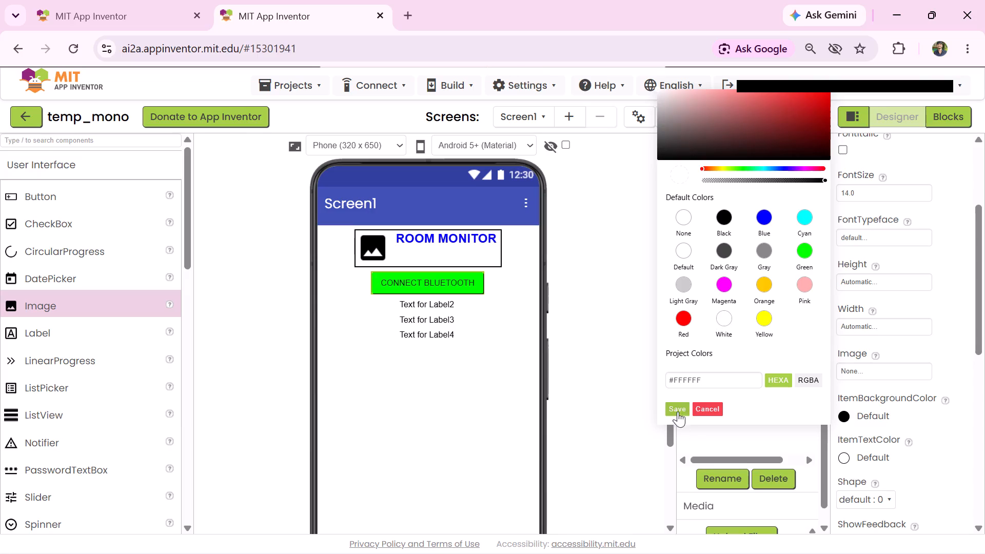
Set the item background colour of the ipconnect list picker to the default black, #000000.
click(859, 413)
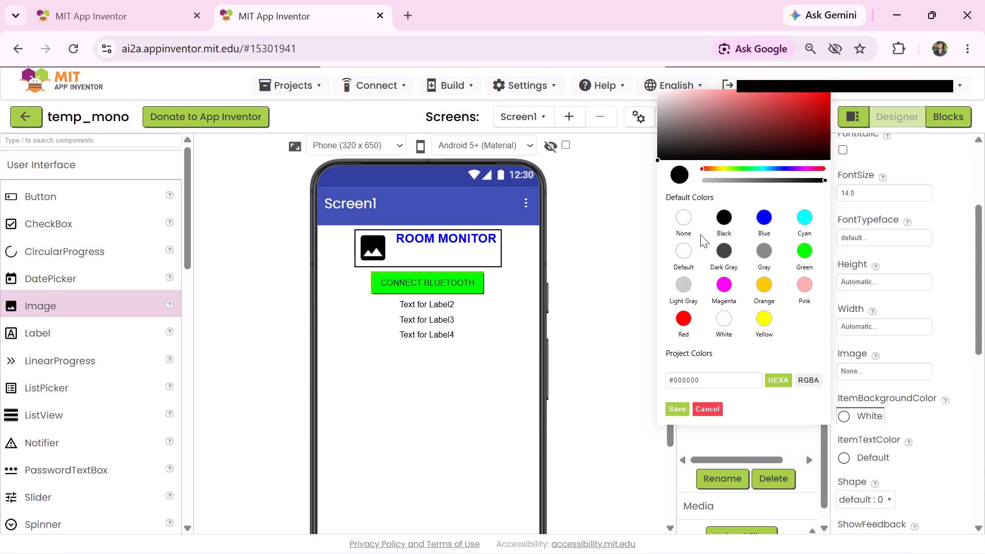
click(680, 410)
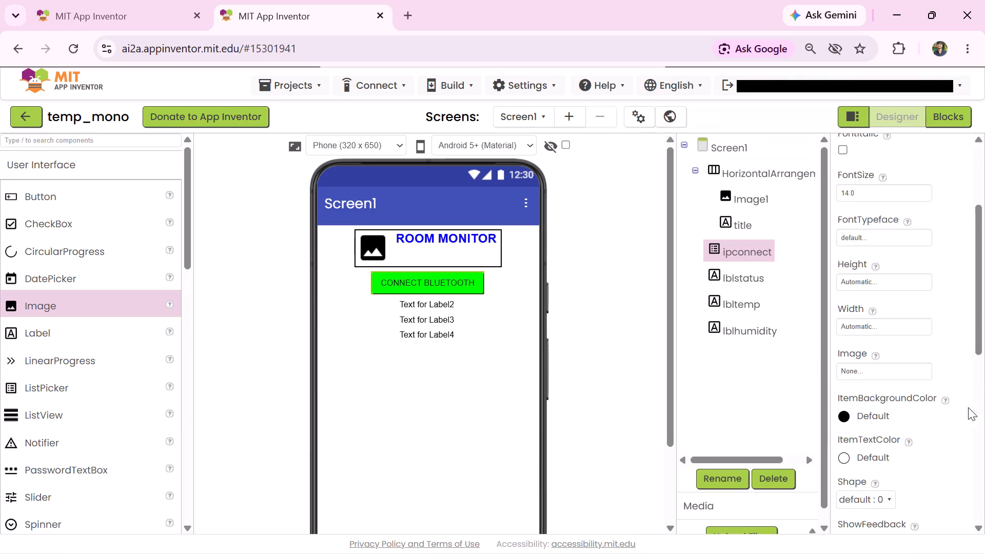
Set the text colour of the ipconnect list picker to White.
scroll(984, 389, down, 2)
scroll(897, 344, down, 2)
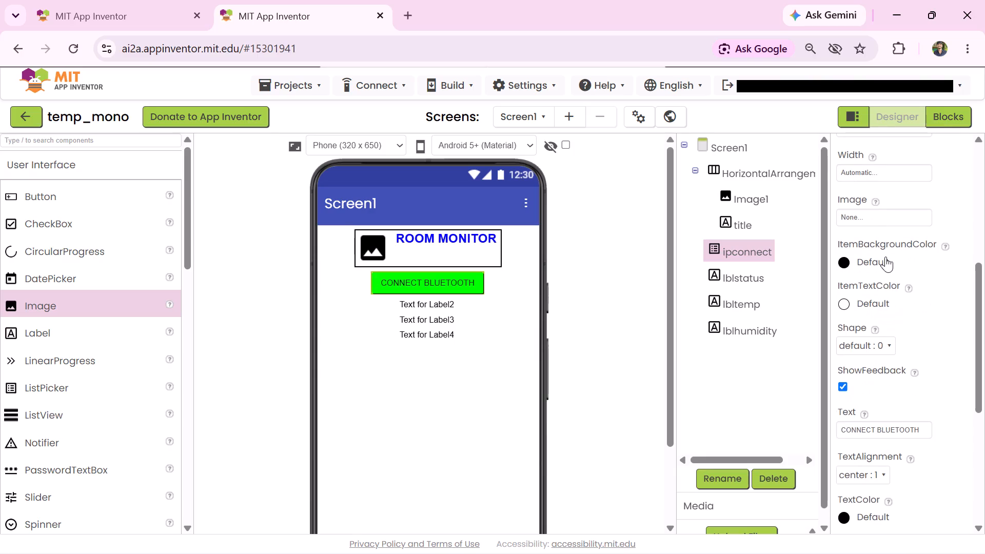
scroll(885, 299, down, 2)
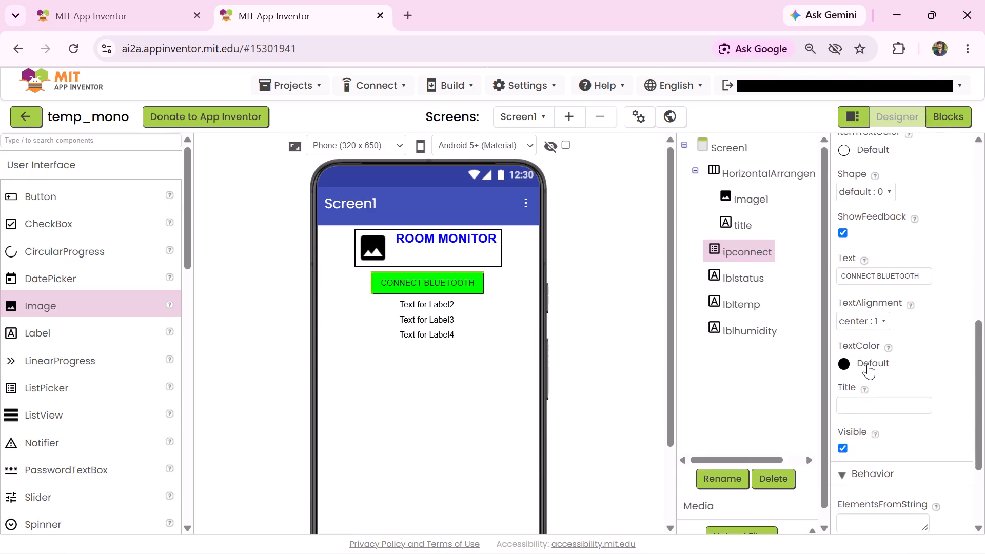
click(868, 364)
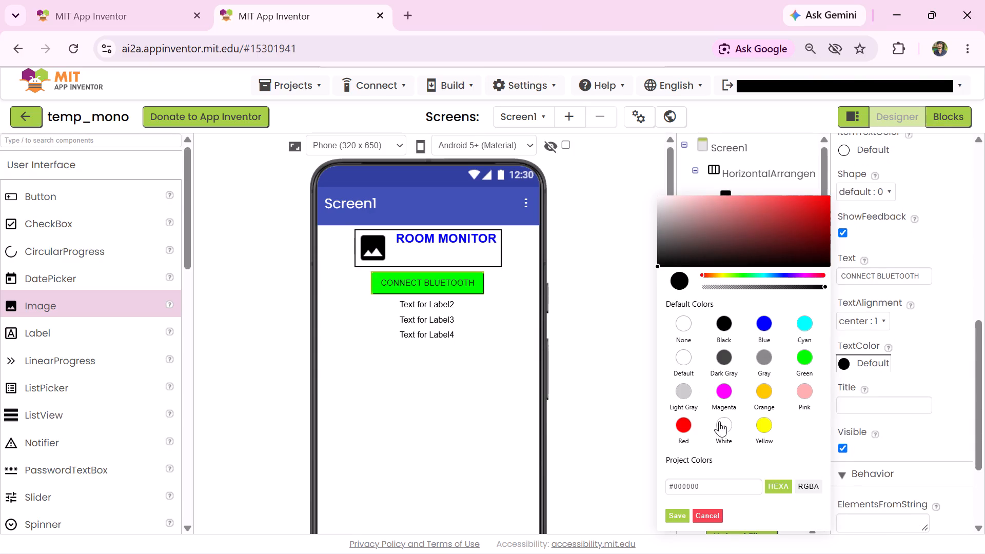
click(727, 429)
click(679, 511)
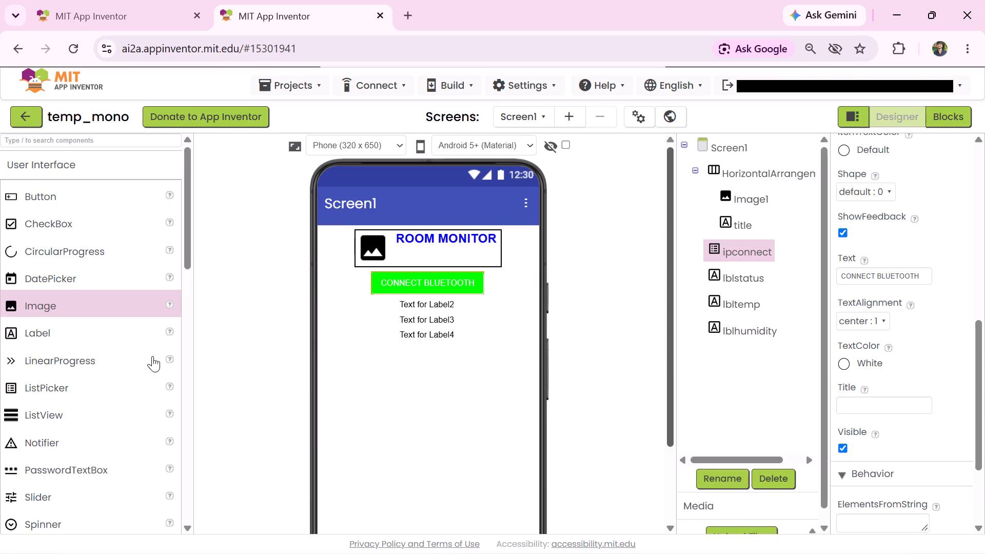
Search the component palette for HO and add a HorizontalArrangement directly below the CONNECT BLUETOOTH list picker.
scroll(80, 454, down, 3)
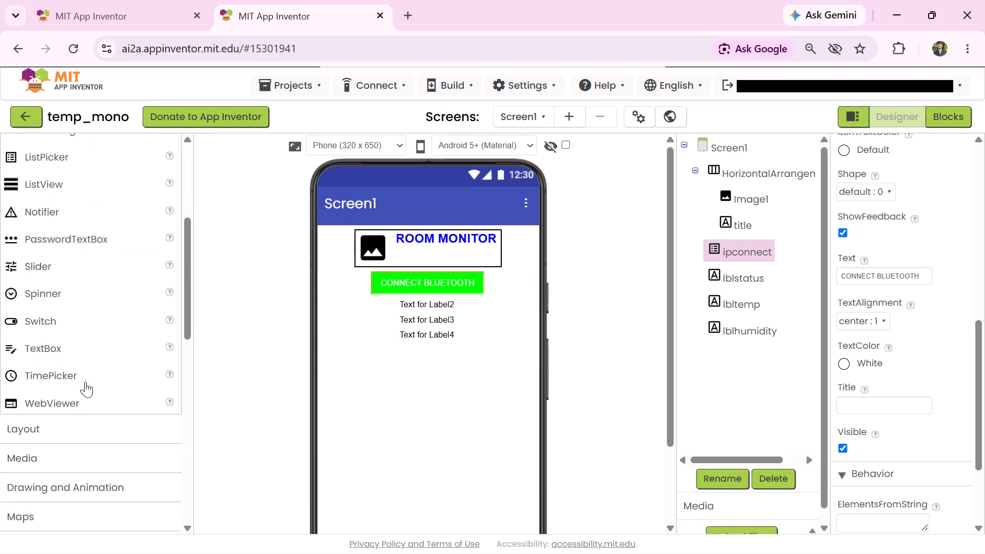
scroll(83, 362, up, 7)
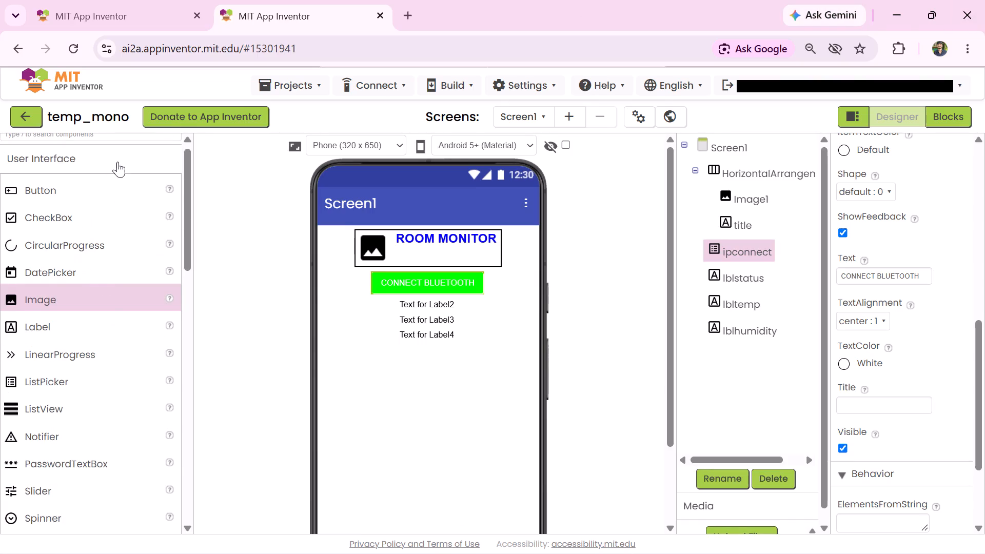
click(126, 138)
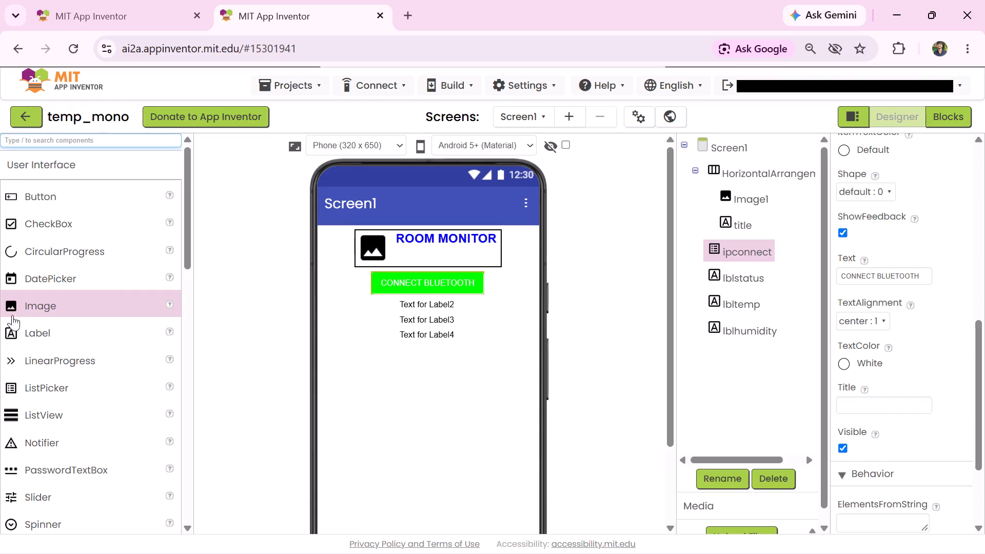
scroll(73, 310, up, 2)
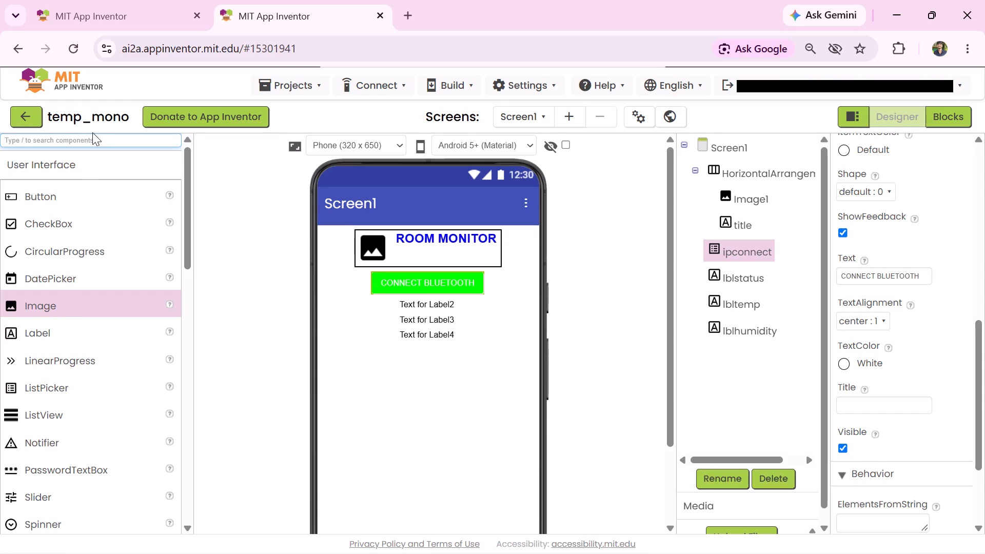
click(92, 136)
key(h)
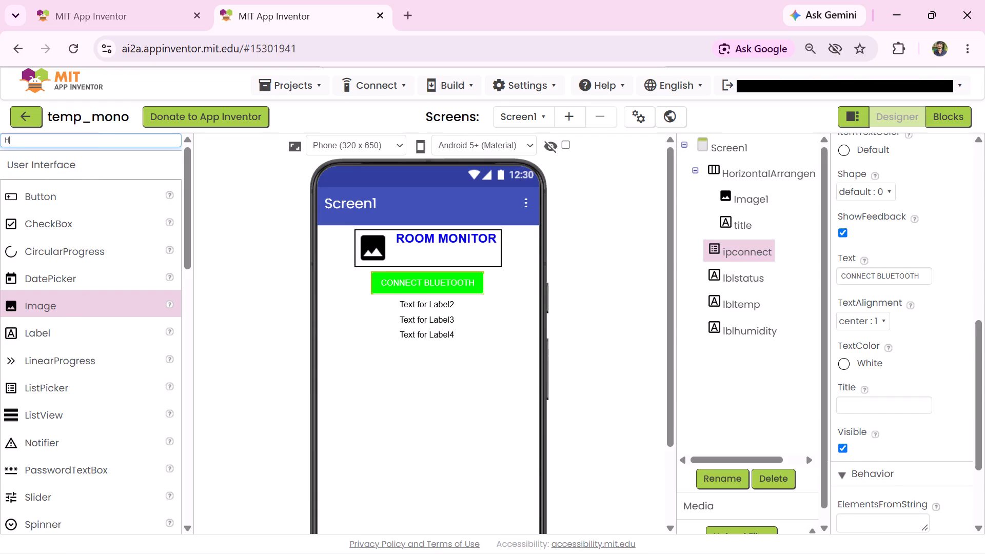
key(o)
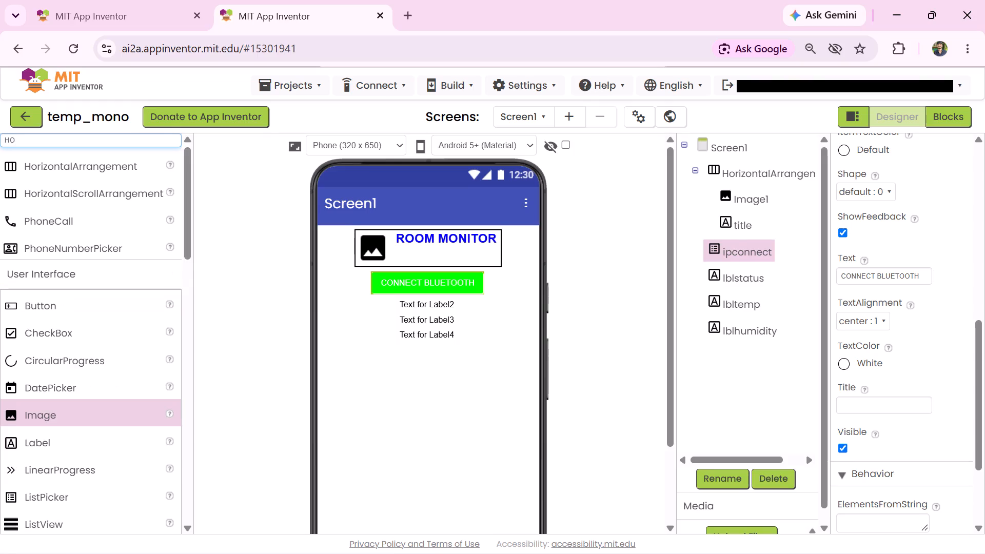
drag(88, 164, 348, 327)
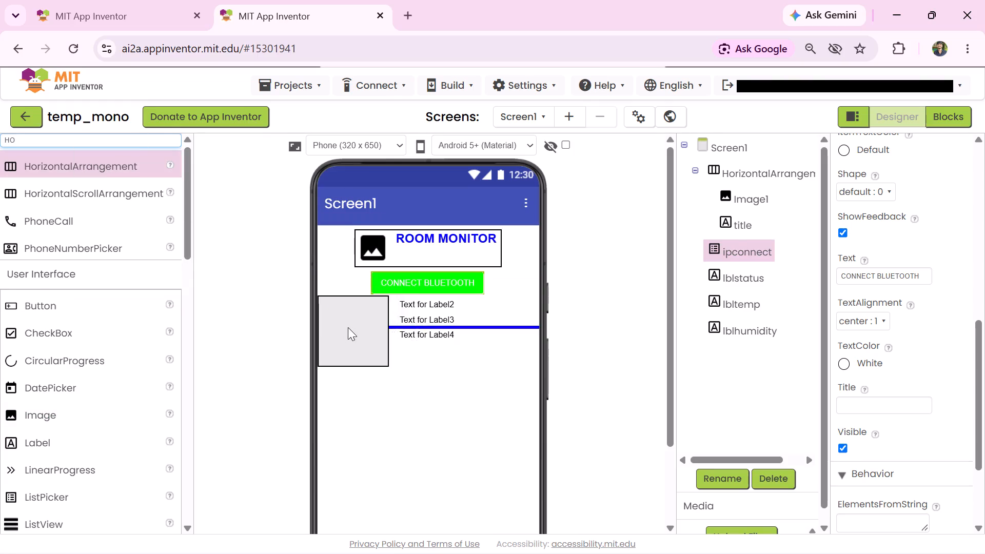
drag(348, 327, 464, 285)
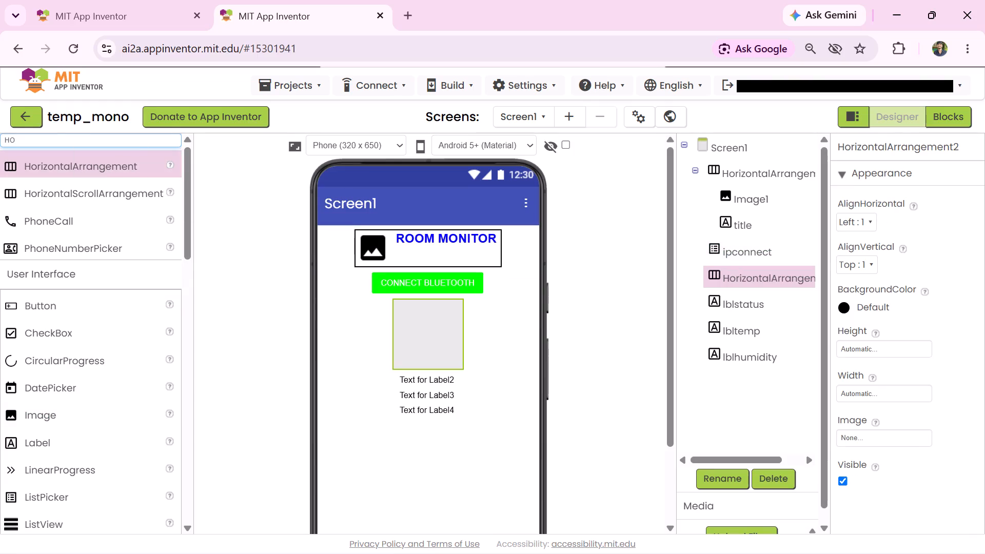
Move the lblstatus and lbltemp labels side by side into the new horizontal arrangement below the list picker.
drag(422, 382, 418, 313)
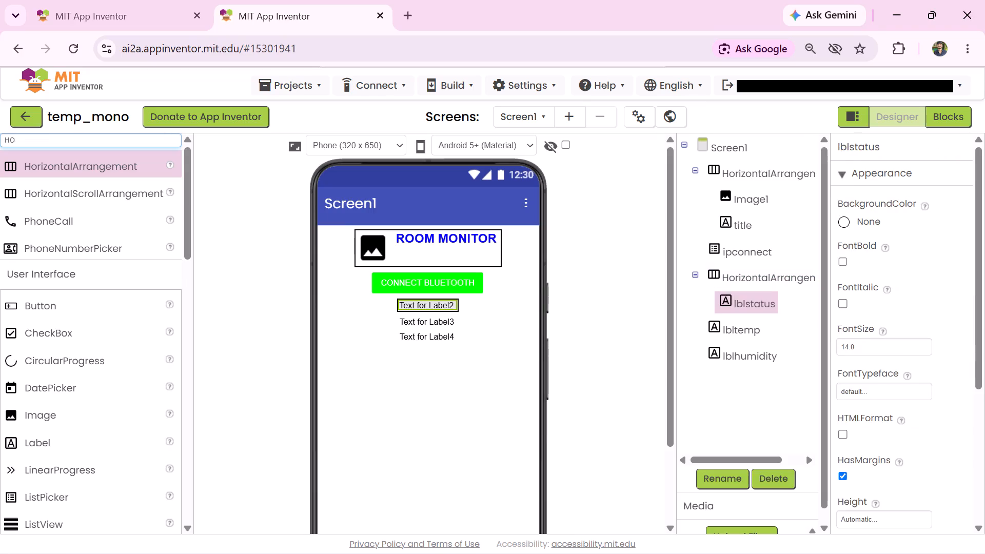
drag(426, 322, 458, 305)
drag(443, 319, 457, 300)
drag(455, 306, 442, 344)
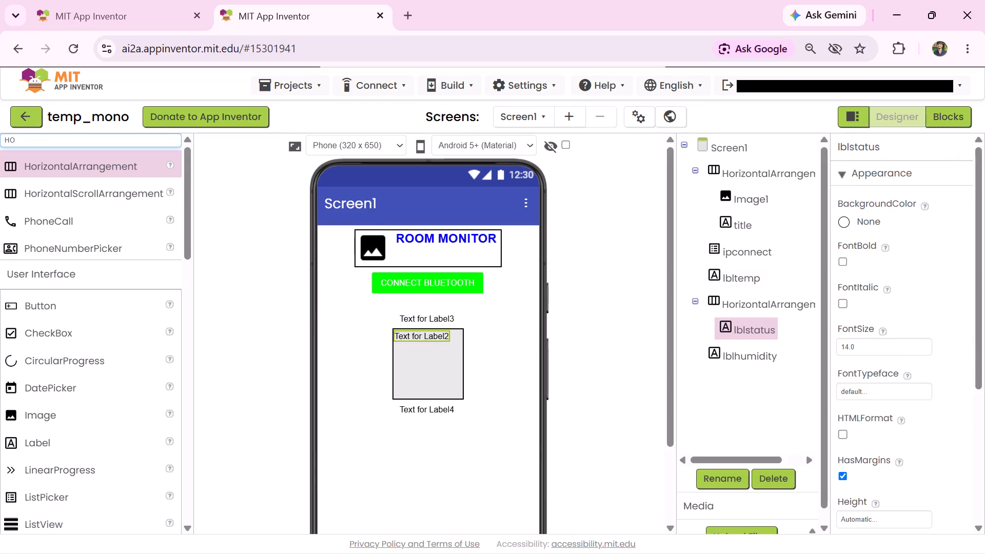
drag(448, 304, 455, 318)
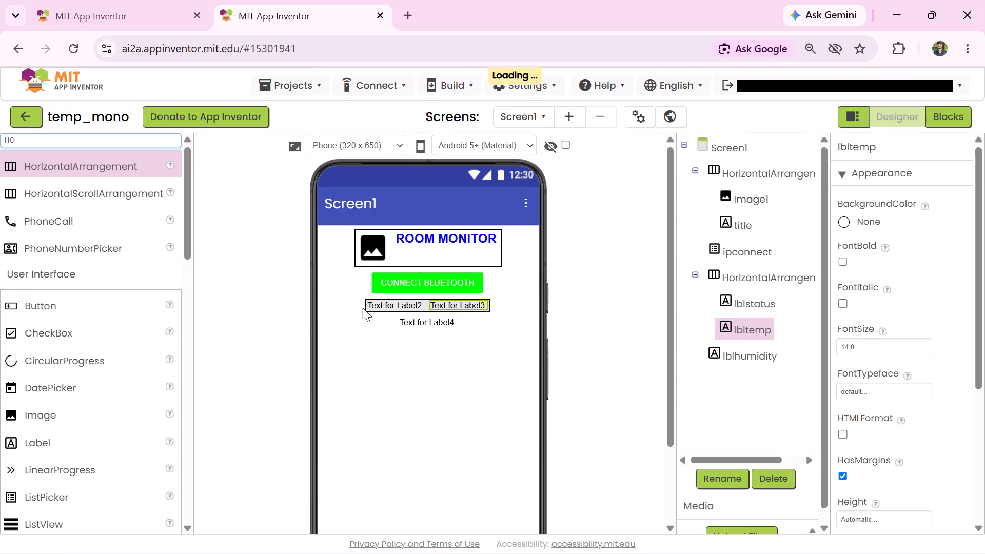
Change the text of the lblstatus label to STATUS: including the colon.
click(388, 308)
scroll(857, 358, down, 2)
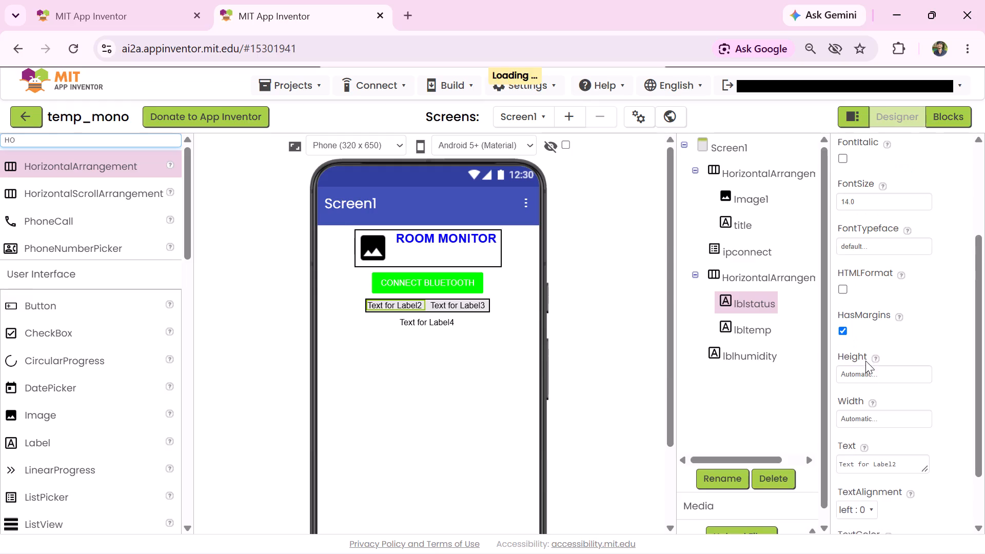
drag(896, 454, 831, 462)
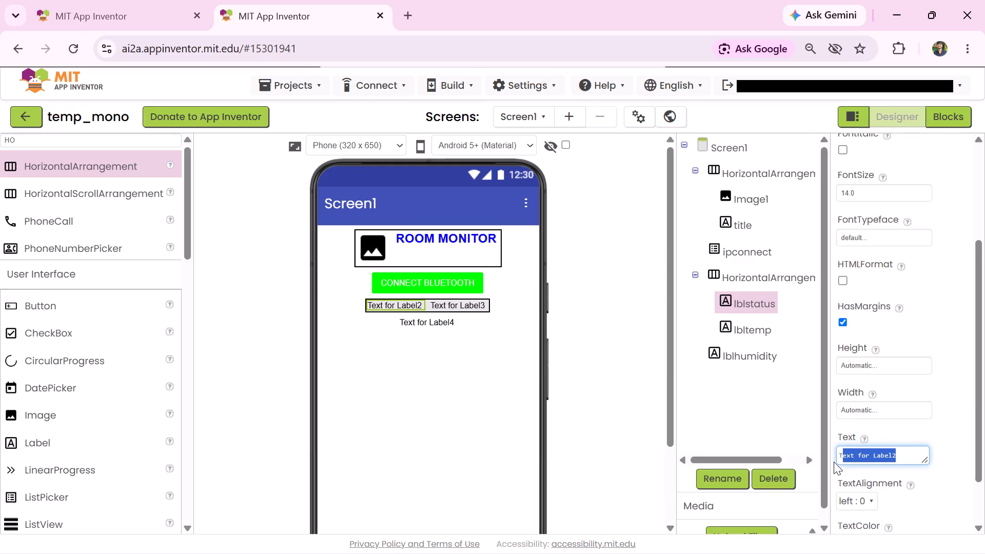
text(STATUS)
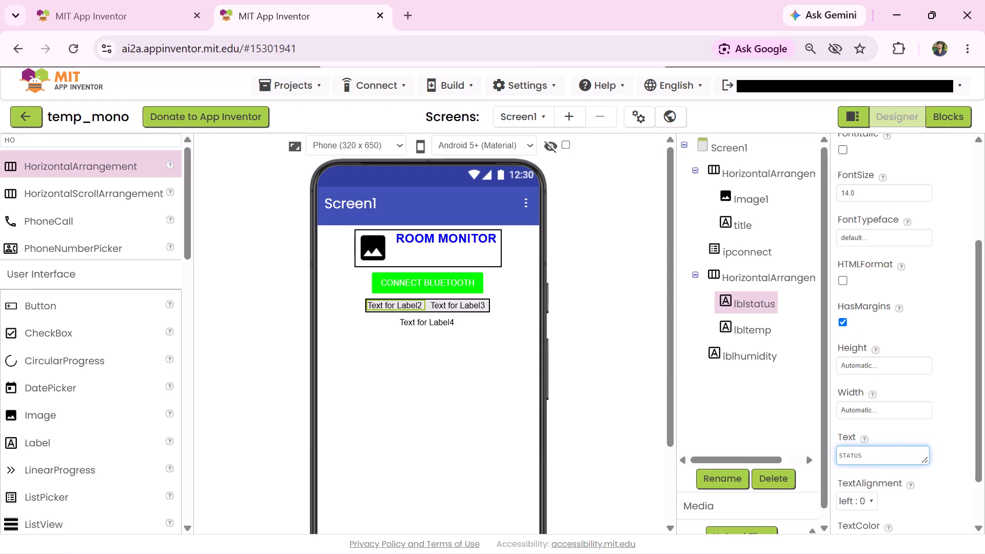
key(shift+colon)
click(585, 402)
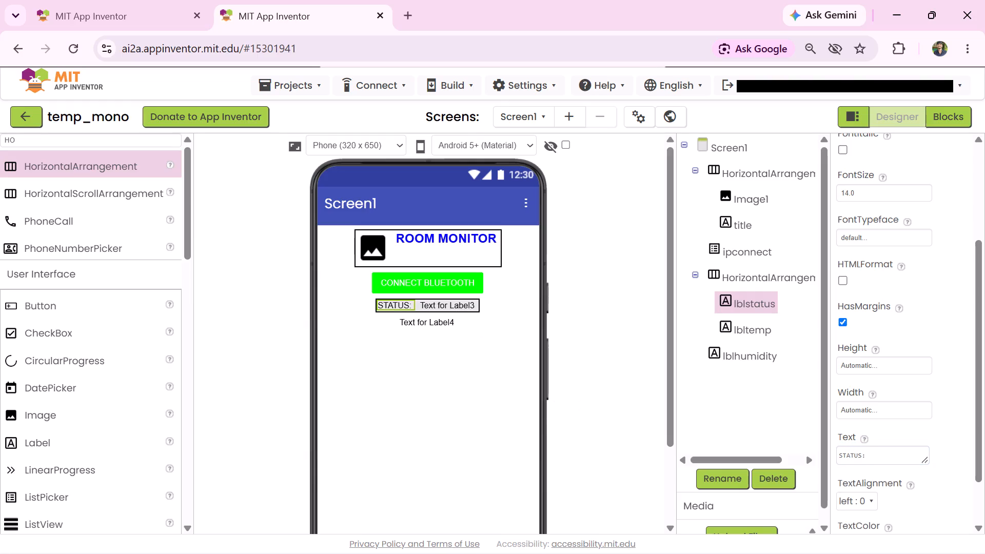
Change the text of the lbltemp label beside STATUS: to DISCONNECTED.
click(464, 301)
click(900, 452)
drag(885, 454, 855, 458)
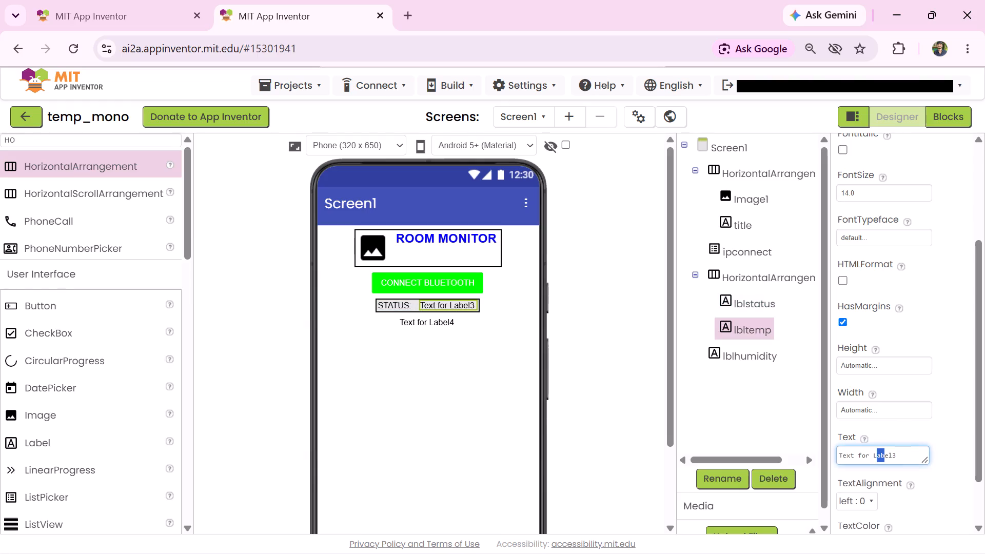
drag(855, 458, 829, 462)
click(911, 452)
drag(911, 452, 837, 461)
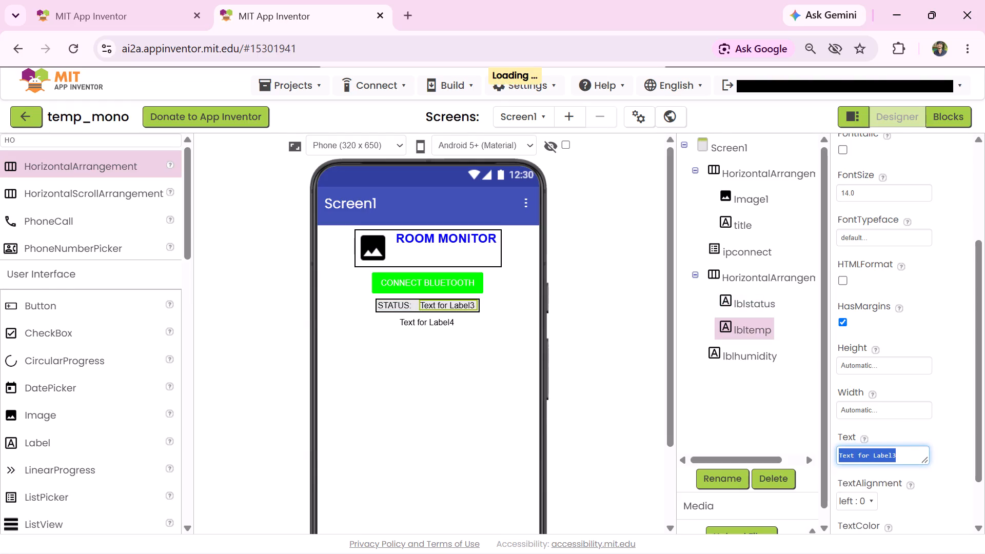
text(DIS)
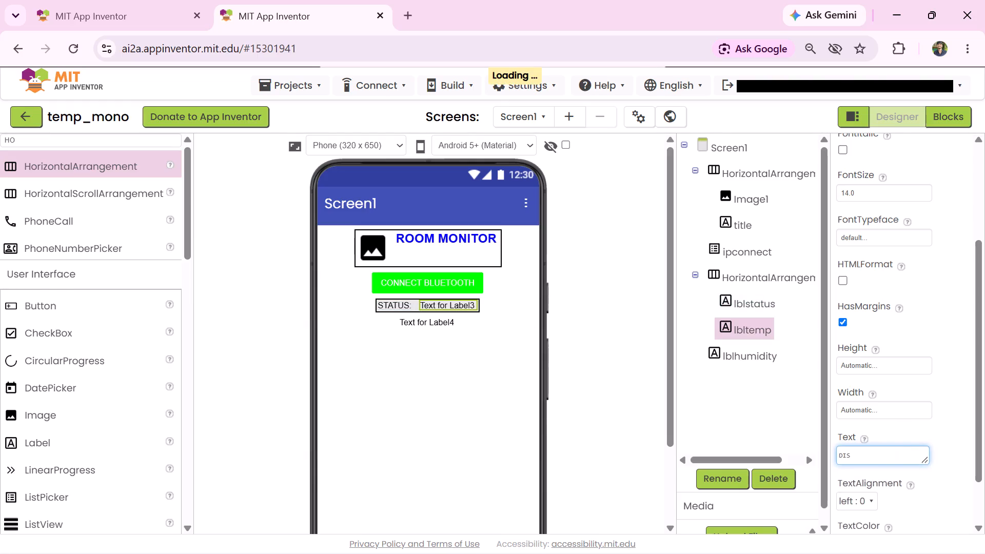
text(CONNECTED)
key(Return)
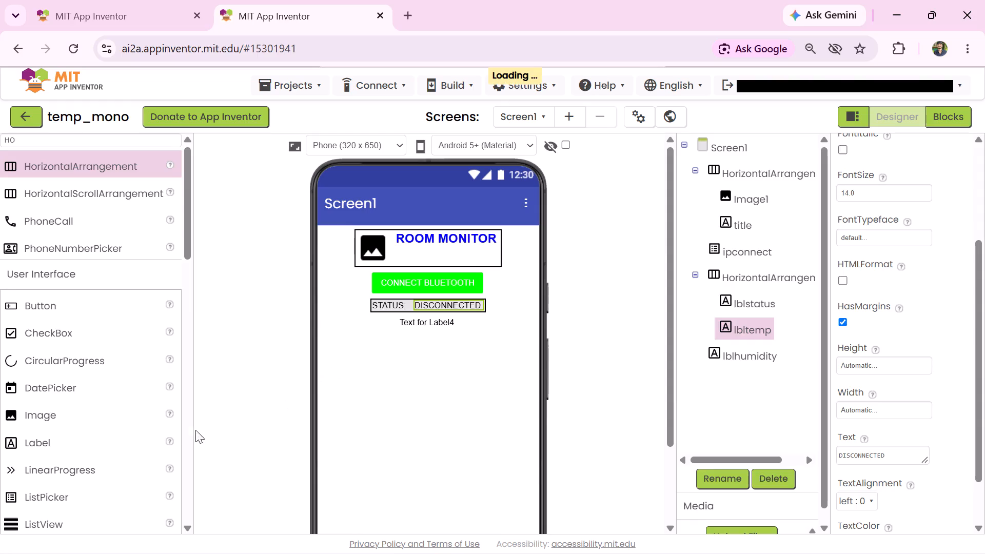
Add another HorizontalArrangement between the STATUS row and the lblhumidity label.
drag(64, 167, 242, 225)
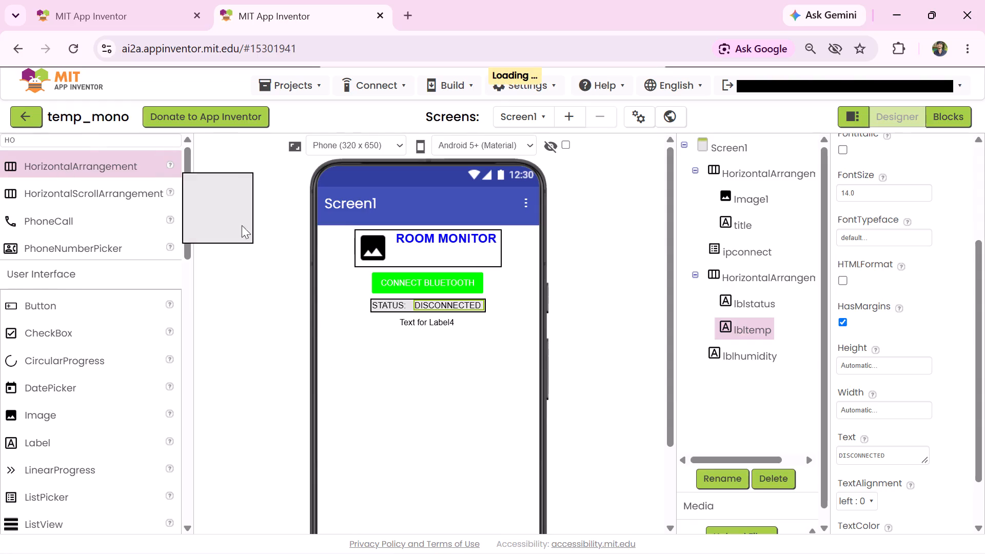
drag(242, 225, 354, 324)
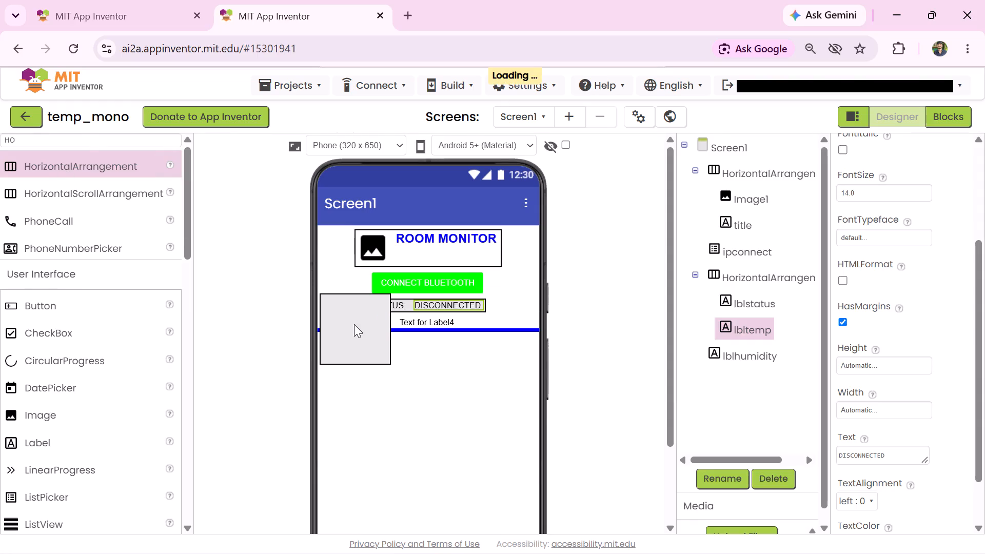
drag(354, 324, 353, 320)
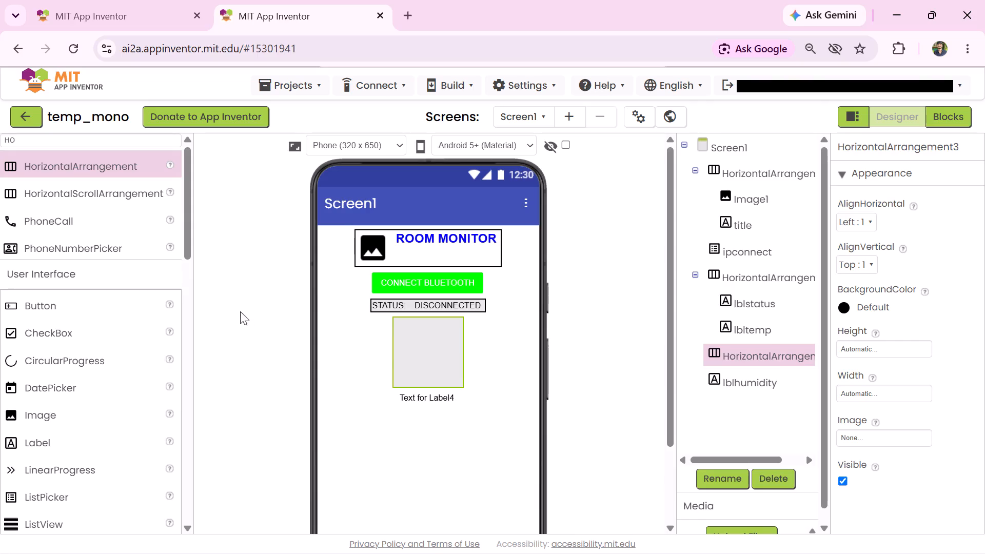
Add a new Label inside the empty horizontal arrangement below the STATUS row.
scroll(16, 478, down, 3)
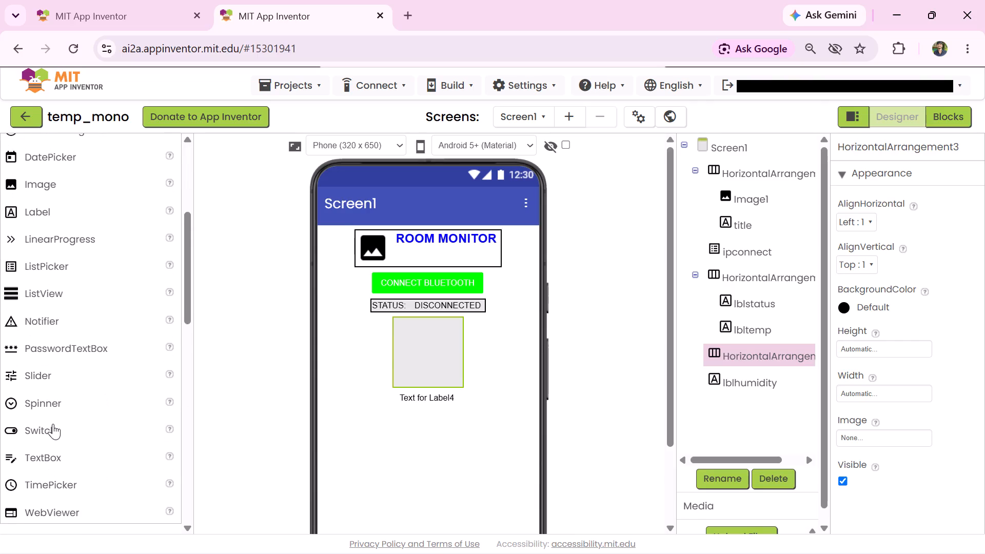
scroll(53, 424, down, 1)
scroll(51, 371, up, 2)
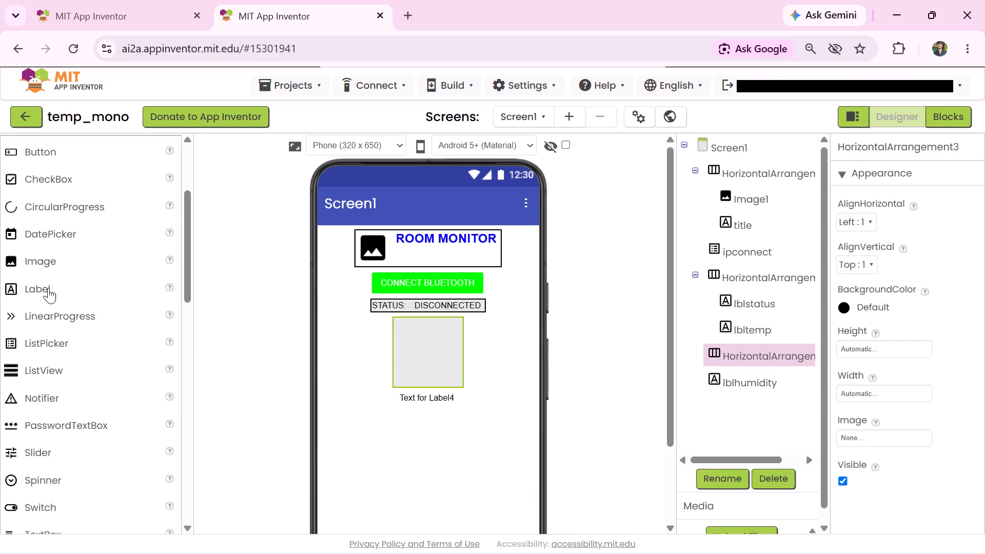
drag(48, 288, 414, 340)
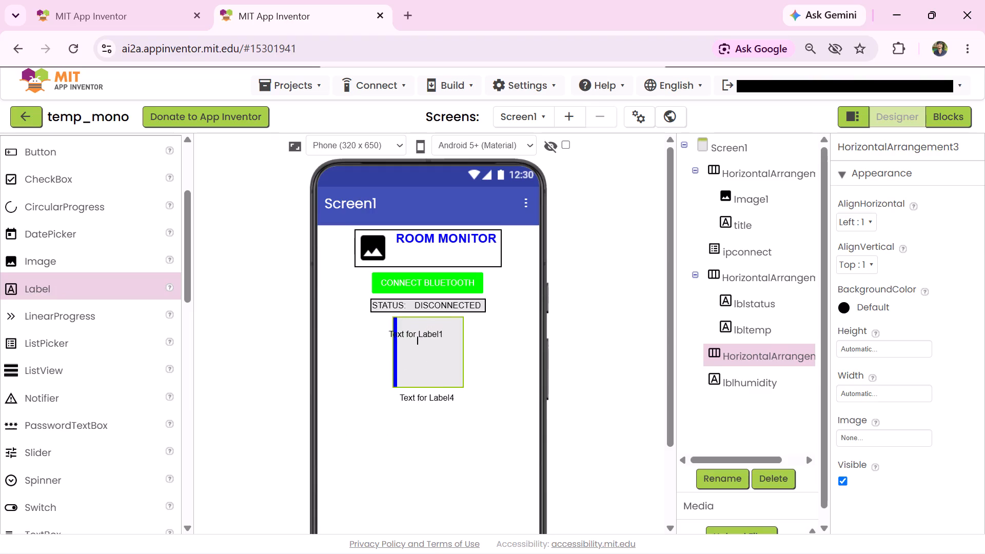
drag(414, 340, 417, 329)
drag(417, 329, 428, 361)
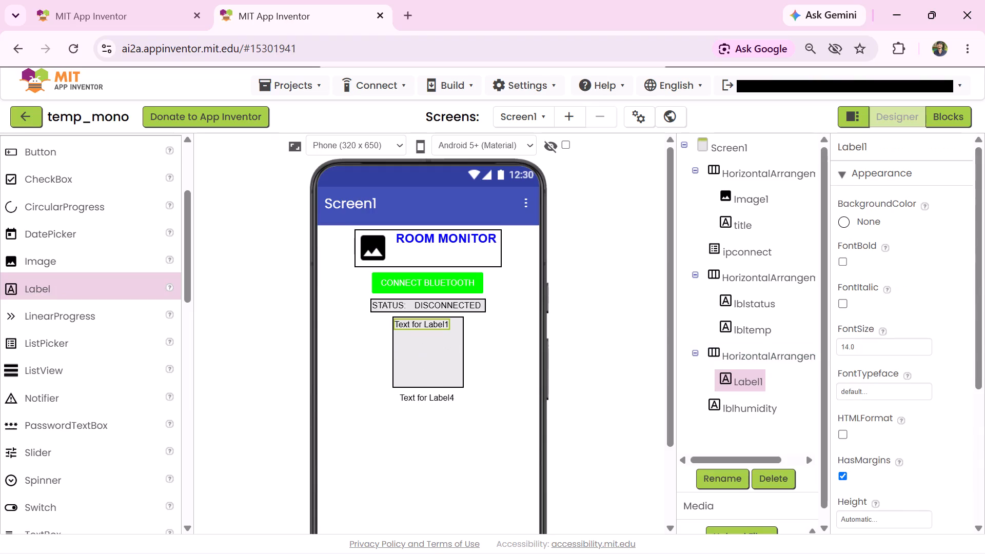
Move Label1 out of the horizontal arrangement below the STATUS row and place it beneath the lblhumidity label.
drag(439, 324, 439, 347)
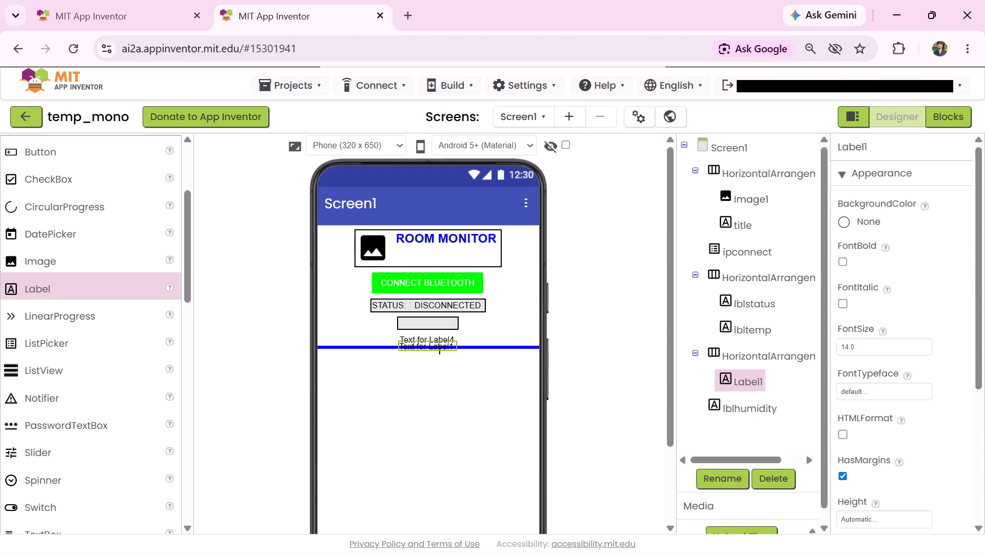
drag(439, 347, 424, 397)
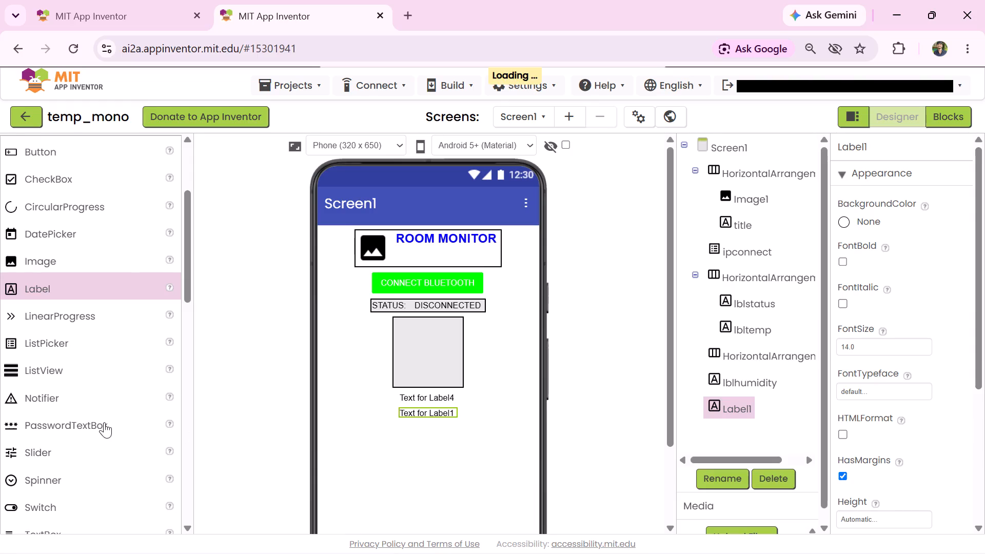
Search the components for VER and add a VerticalArrangement inside the empty horizontal arrangement below the STATUS row.
scroll(104, 422, up, 4)
scroll(113, 205, up, 2)
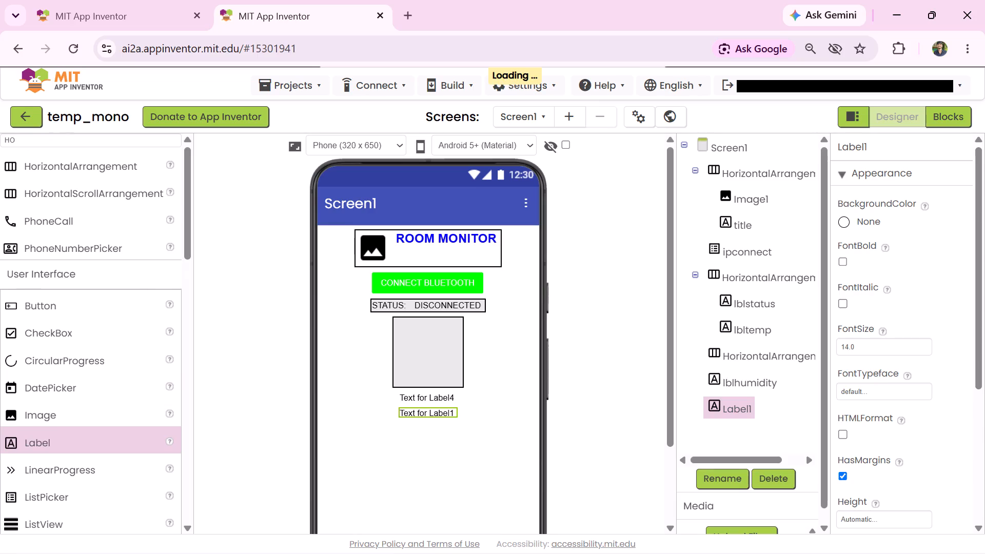
click(52, 147)
key(BackSpace)
key(BackSpace)
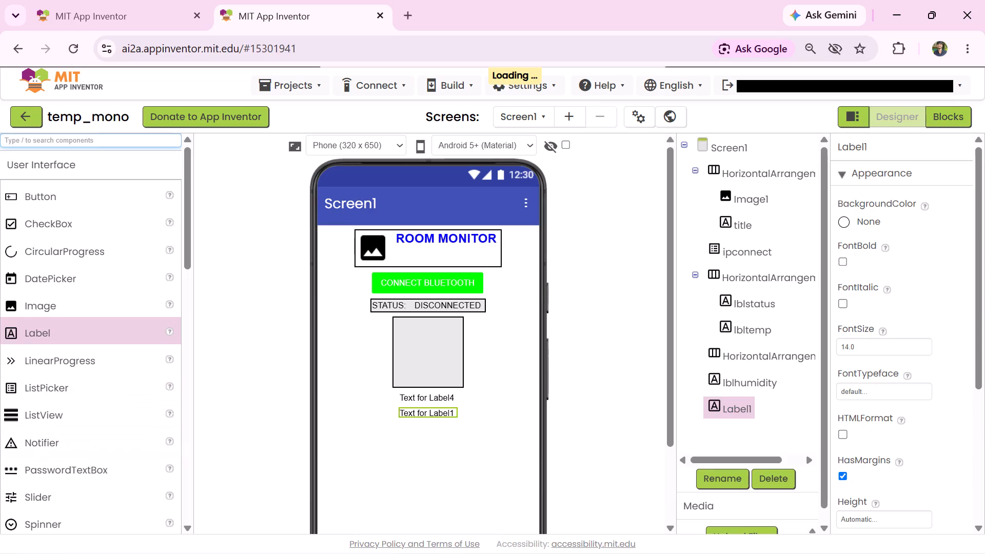
scroll(50, 276, down, 5)
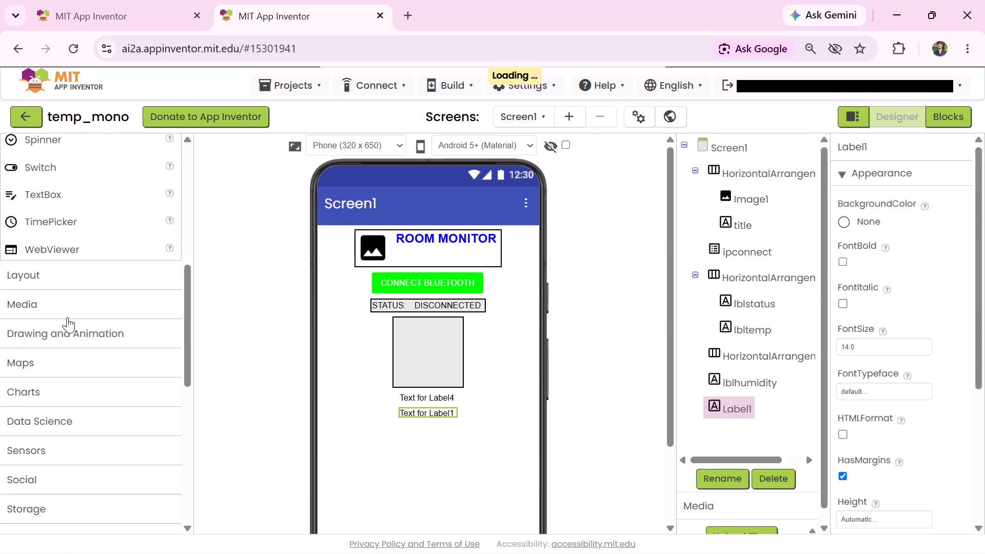
scroll(77, 311, up, 6)
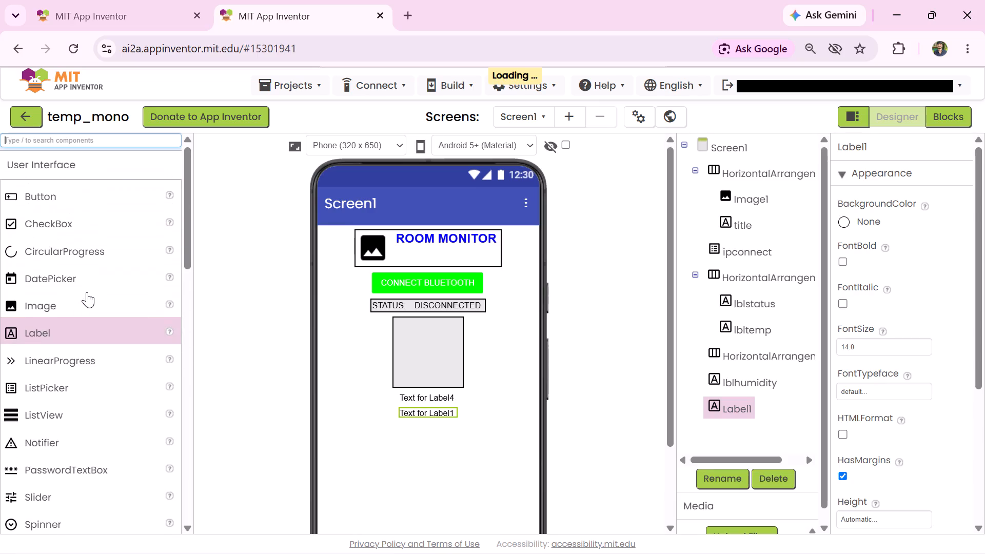
scroll(90, 282, up, 3)
text(VER)
drag(39, 197, 87, 206)
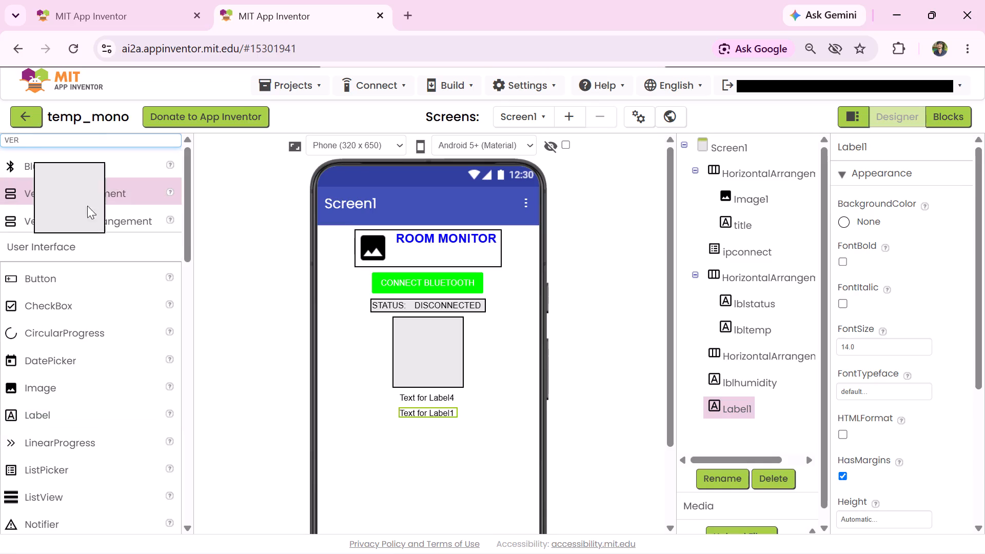
drag(87, 206, 434, 349)
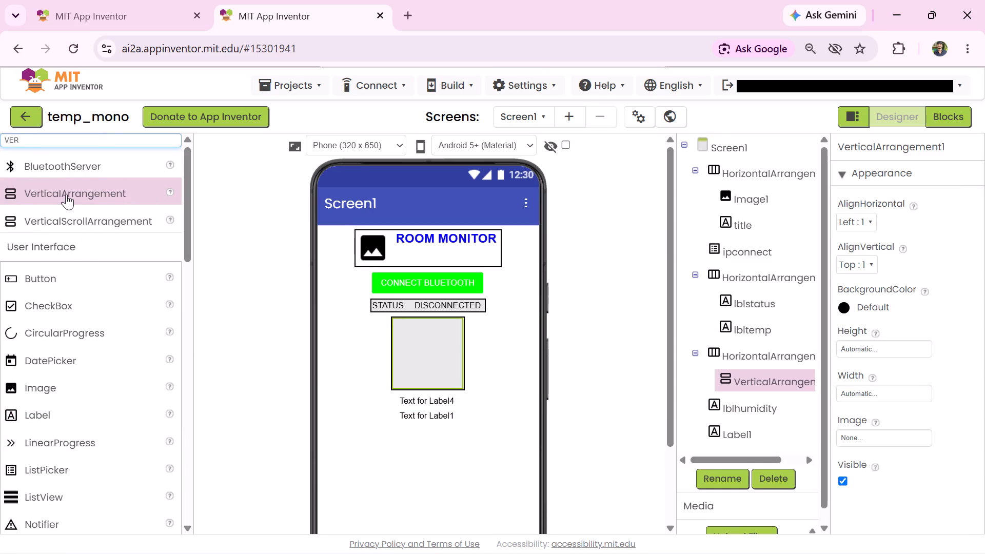
Add a second VerticalArrangement and place it on its own at the end of the layout, below Label1.
drag(82, 196, 377, 291)
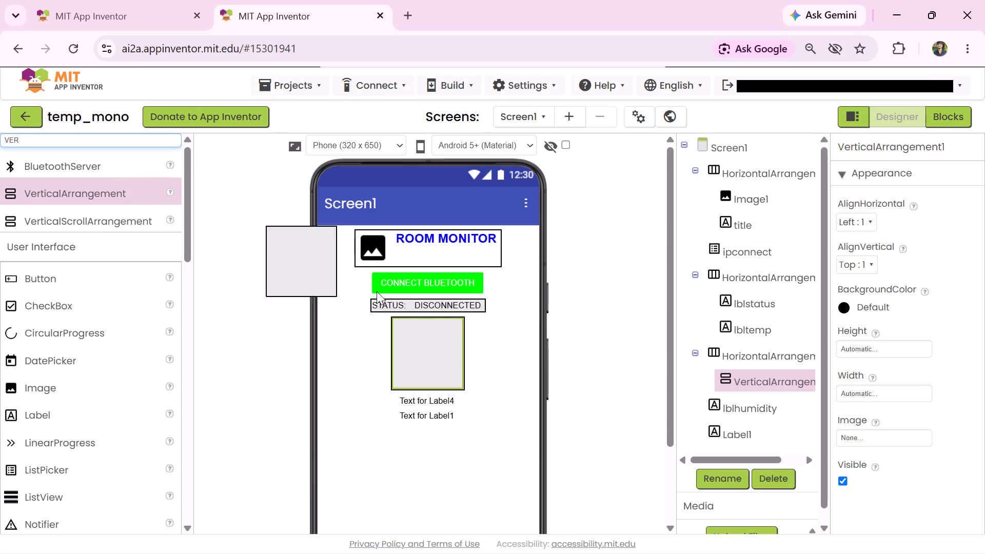
drag(377, 291, 454, 352)
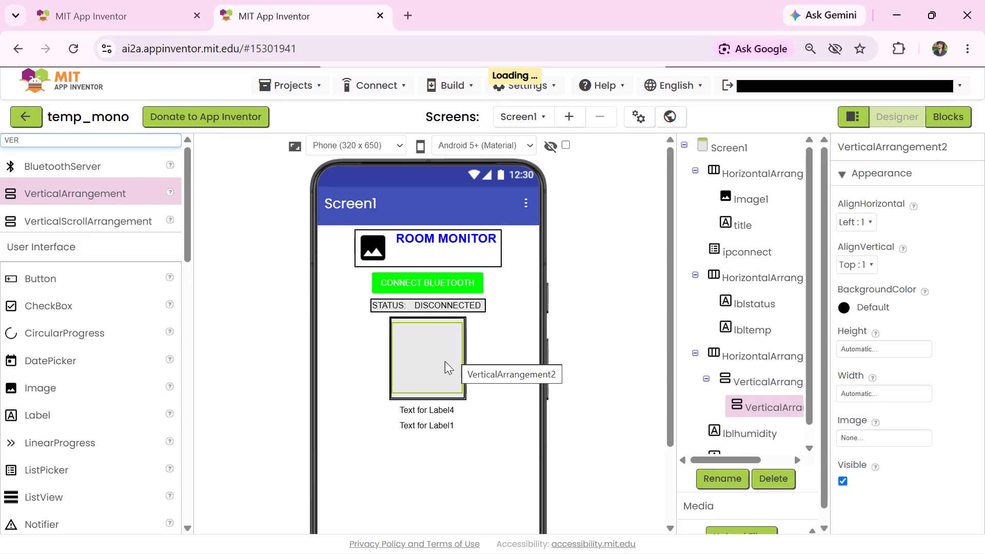
drag(426, 366, 426, 367)
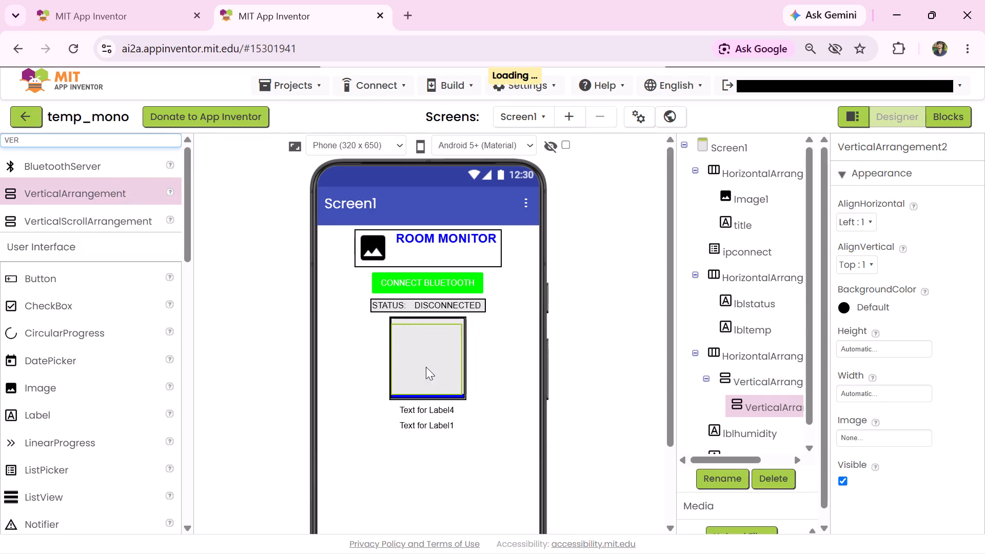
drag(426, 367, 437, 367)
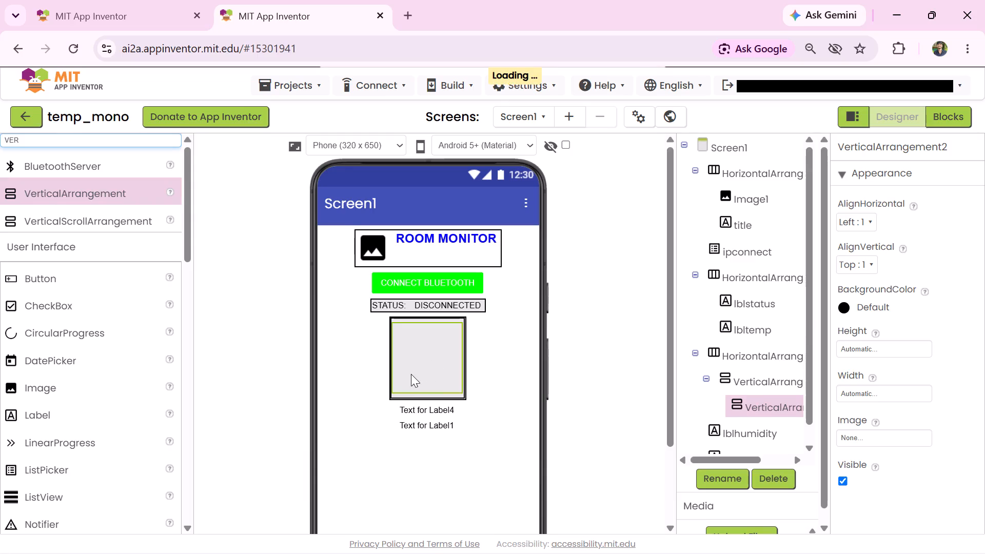
drag(405, 369, 413, 520)
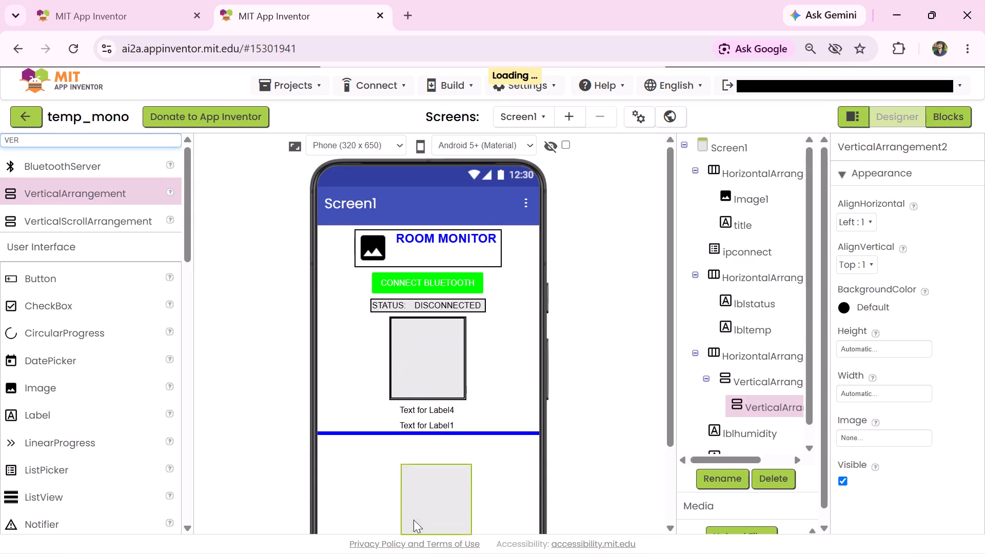
drag(413, 520, 407, 497)
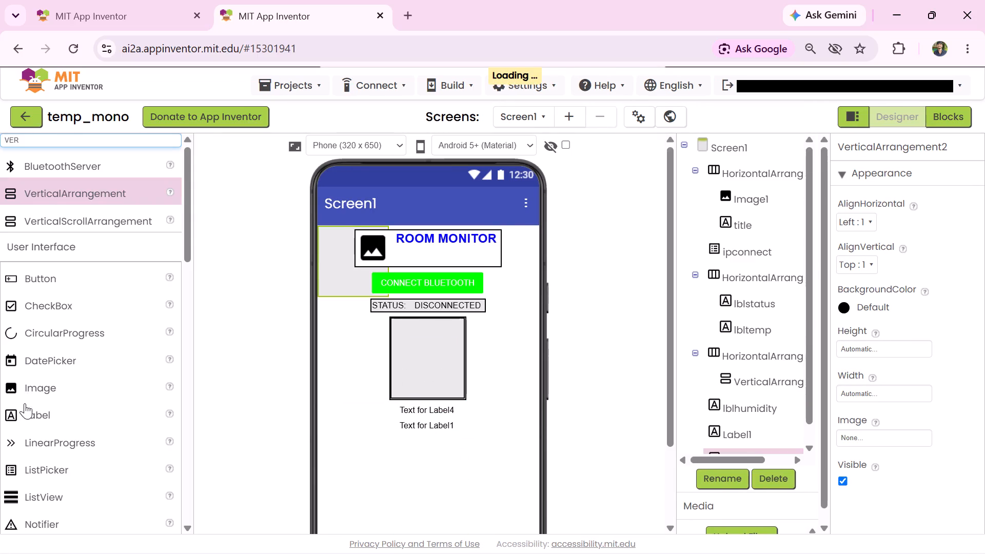
Fill the vertical arrangement below the STATUS row with an Image and two Labels stacked beneath it.
drag(27, 386, 412, 329)
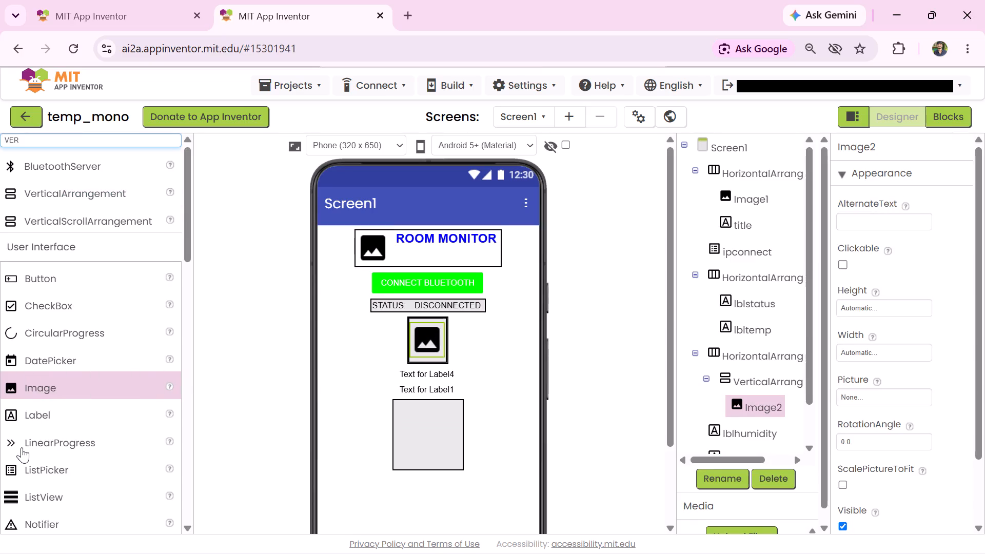
scroll(71, 252, up, 1)
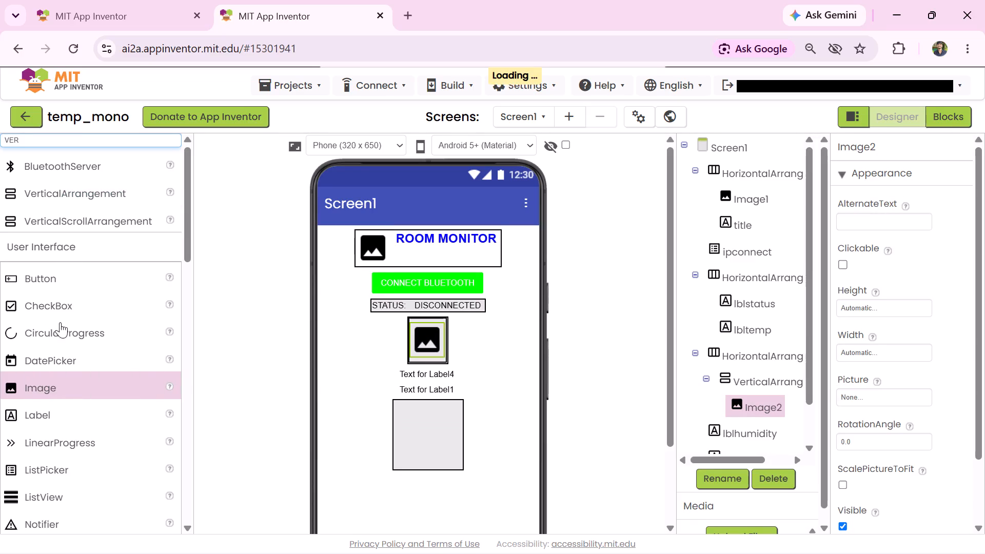
drag(40, 408, 416, 361)
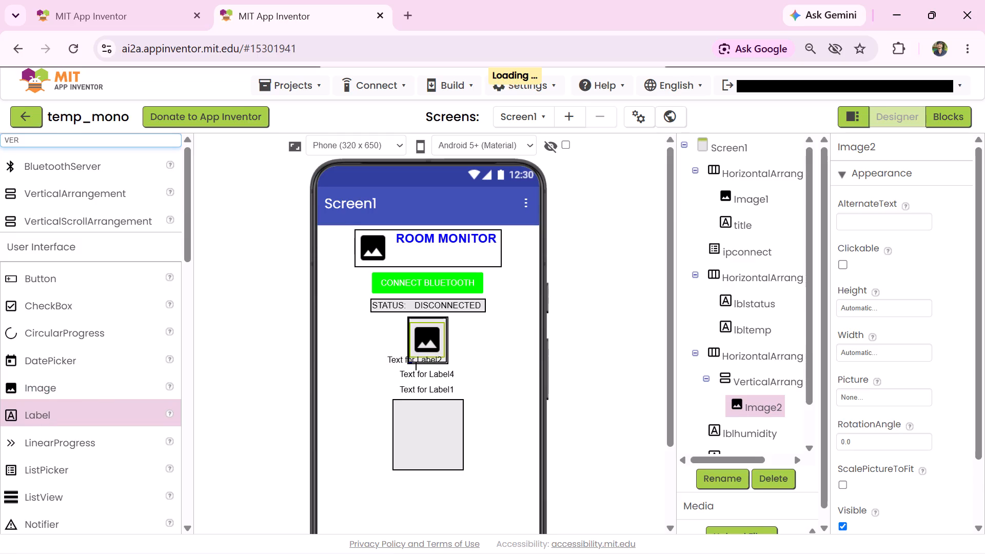
drag(416, 361, 424, 355)
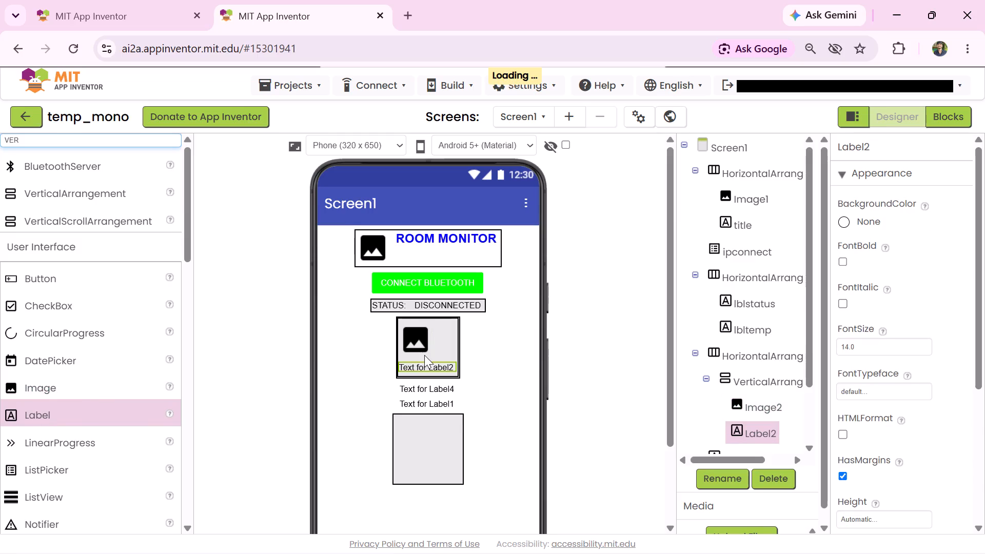
drag(48, 420, 459, 376)
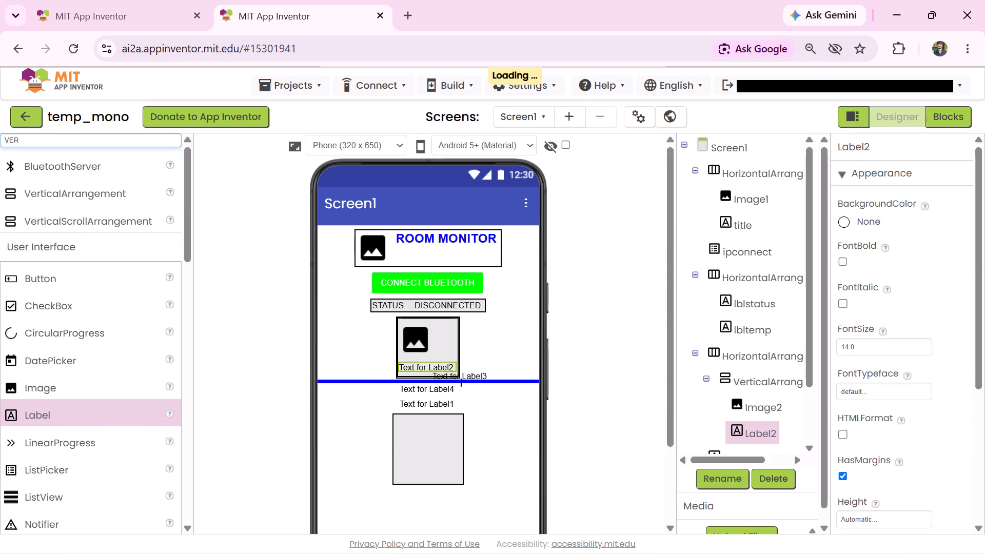
drag(459, 376, 429, 374)
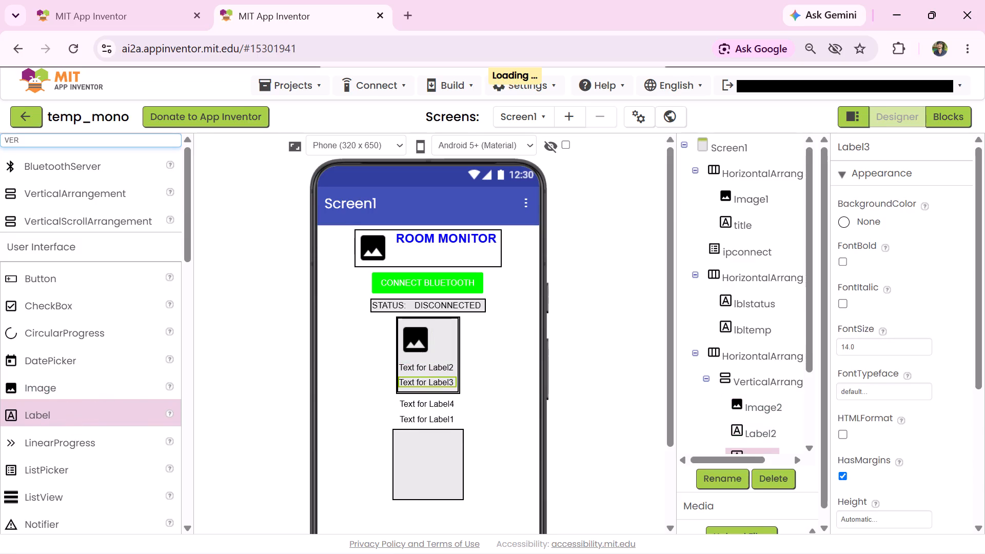
Fill the vertical arrangement below Label1 with an Image and two Labels stacked beneath it.
drag(43, 380, 431, 431)
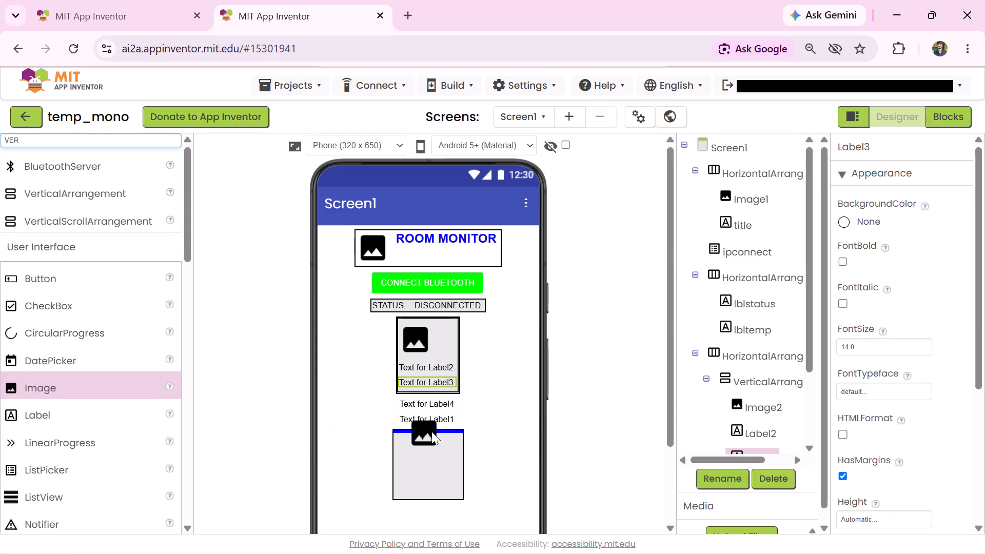
drag(431, 431, 416, 443)
drag(48, 418, 48, 417)
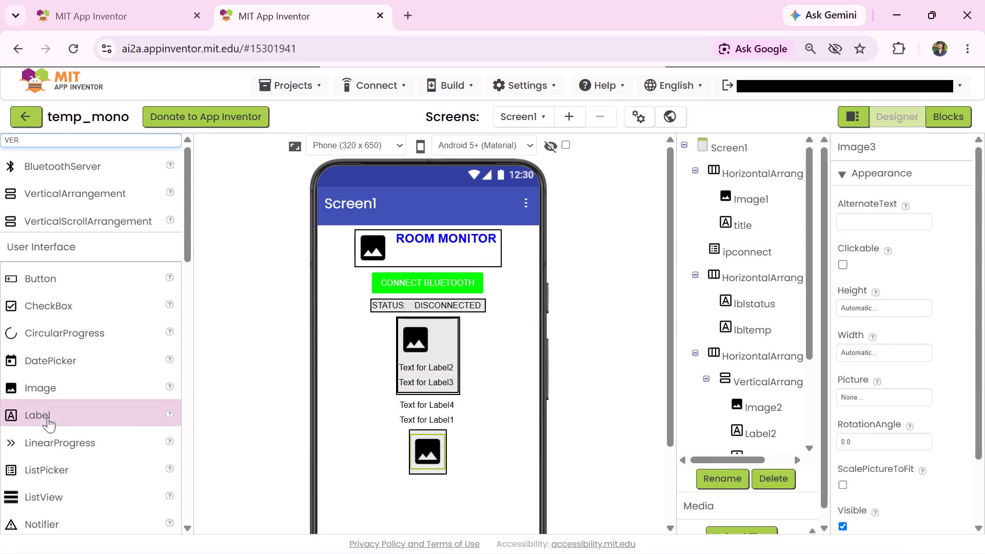
drag(48, 417, 428, 472)
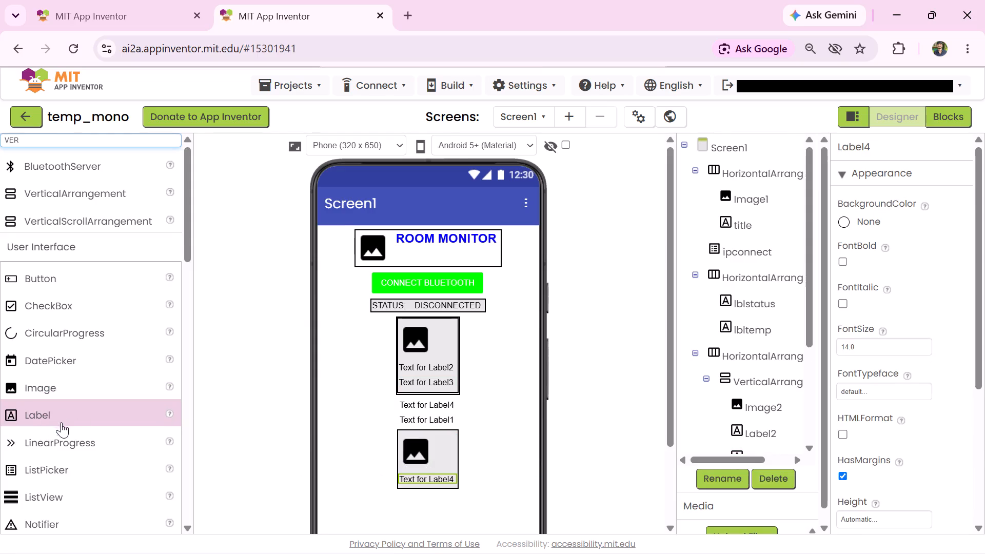
drag(55, 418, 432, 489)
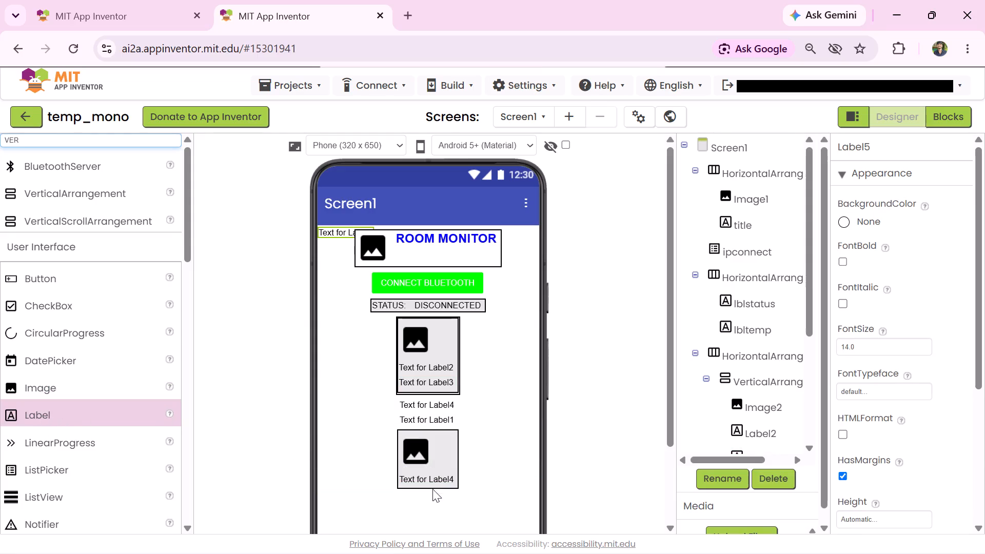
drag(439, 503, 442, 485)
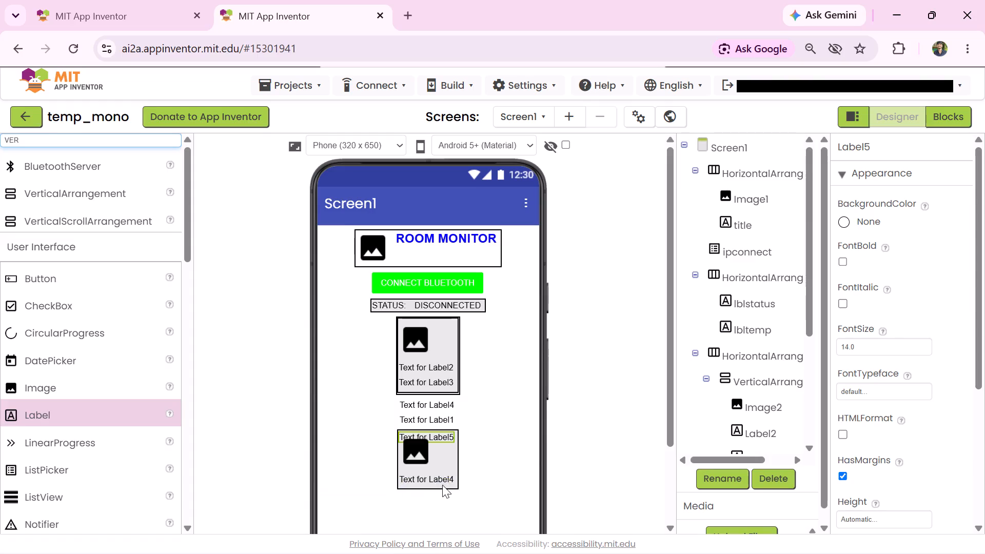
Move the lower vertical arrangement with its image and labels into the vertical arrangement below the STATUS row, above Image2.
drag(442, 464, 461, 349)
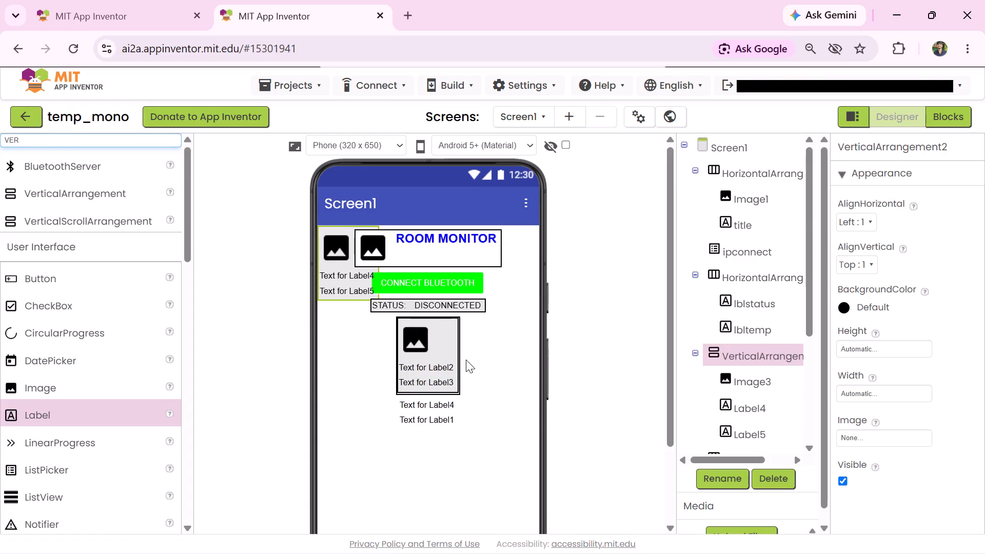
drag(438, 364, 454, 429)
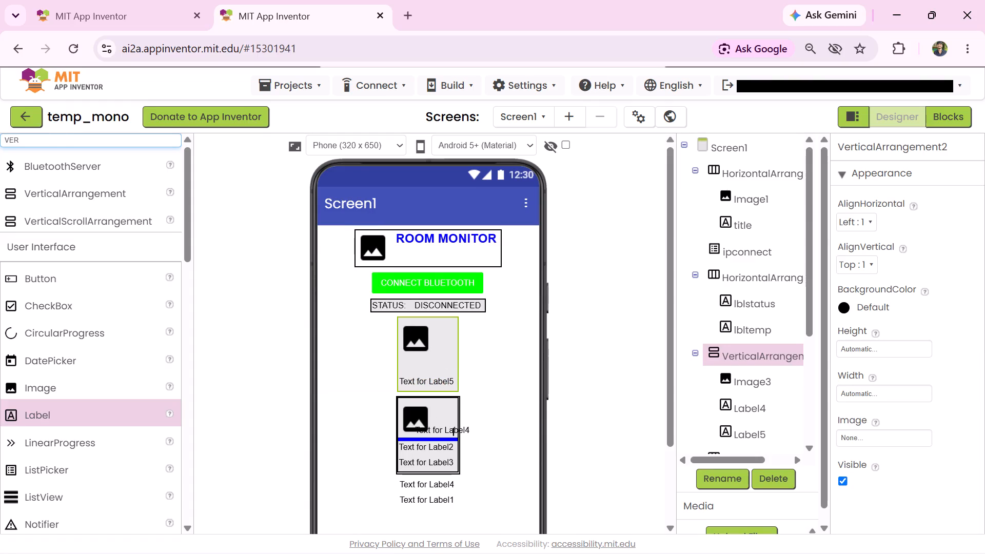
drag(454, 429, 440, 357)
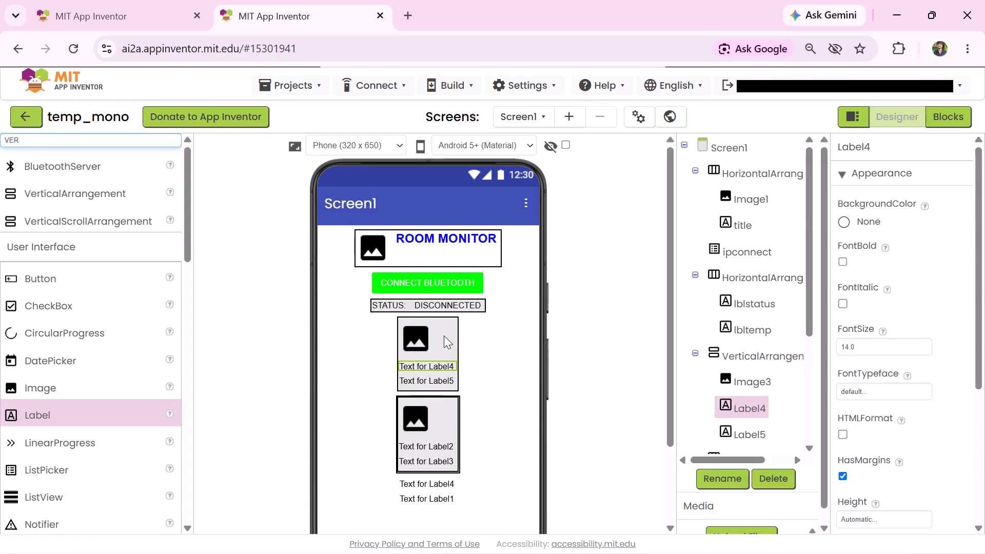
drag(444, 335, 449, 414)
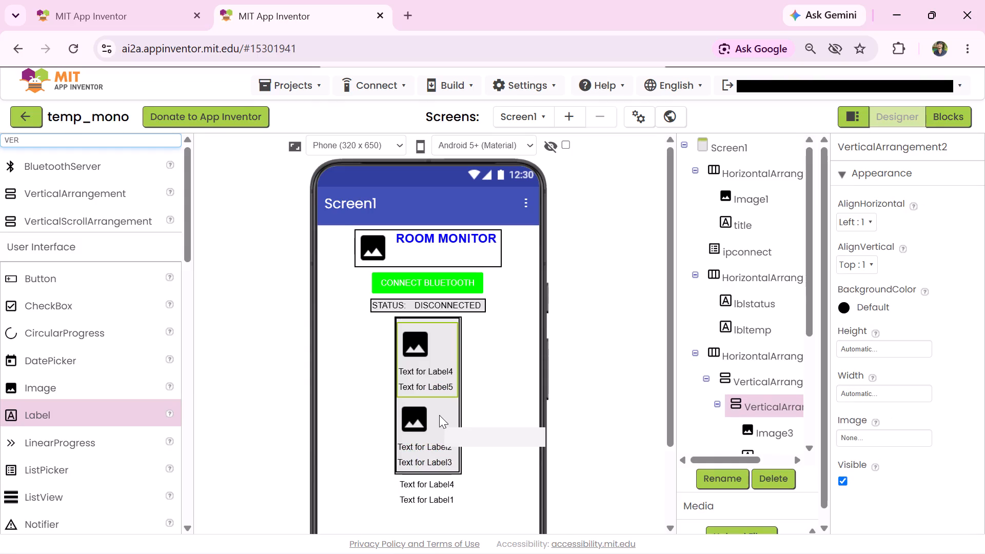
Search the components for HO and add a HorizontalArrangement at the end of the layout, below Label1.
scroll(24, 255, up, 1)
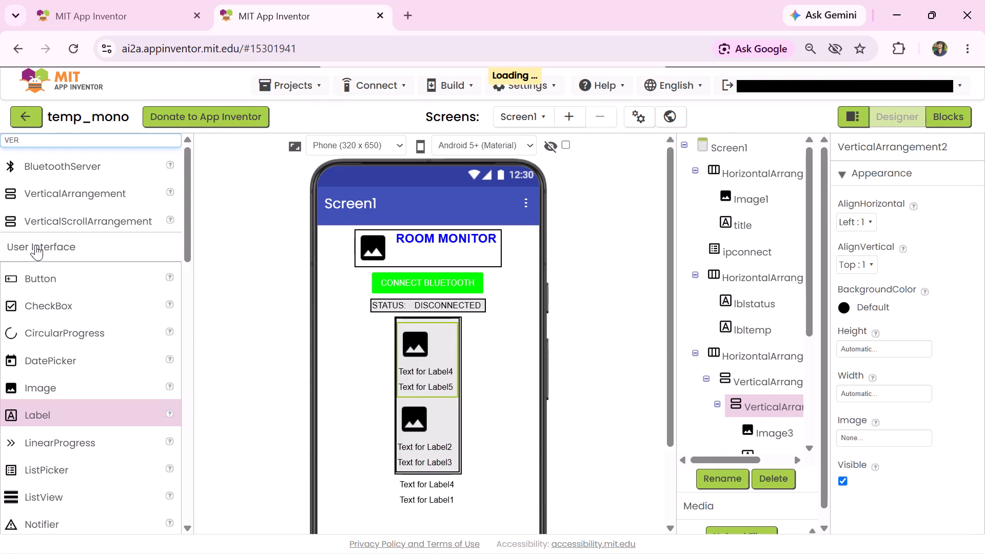
scroll(48, 257, up, 2)
click(58, 142)
key(BackSpace)
key(BackSpace)
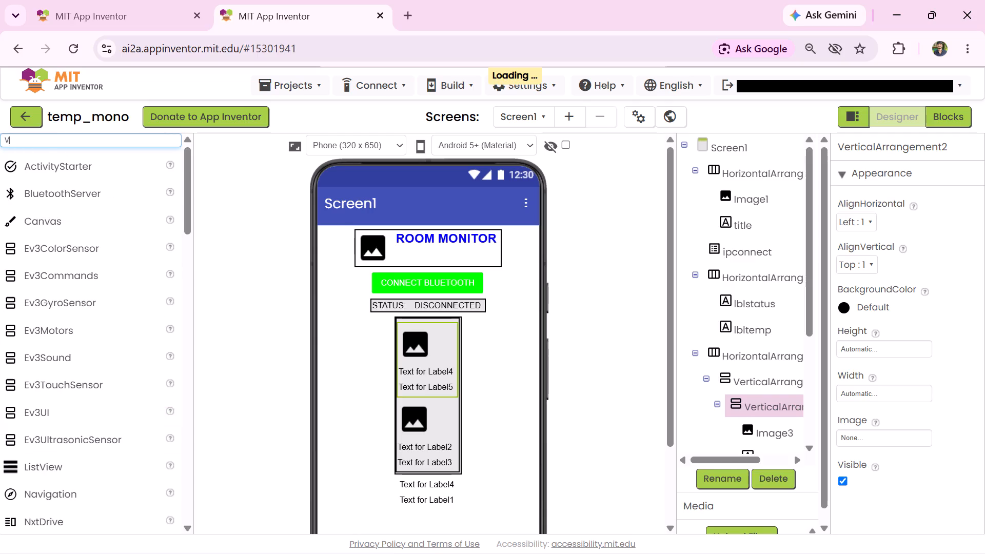
key(BackSpace)
text(HO)
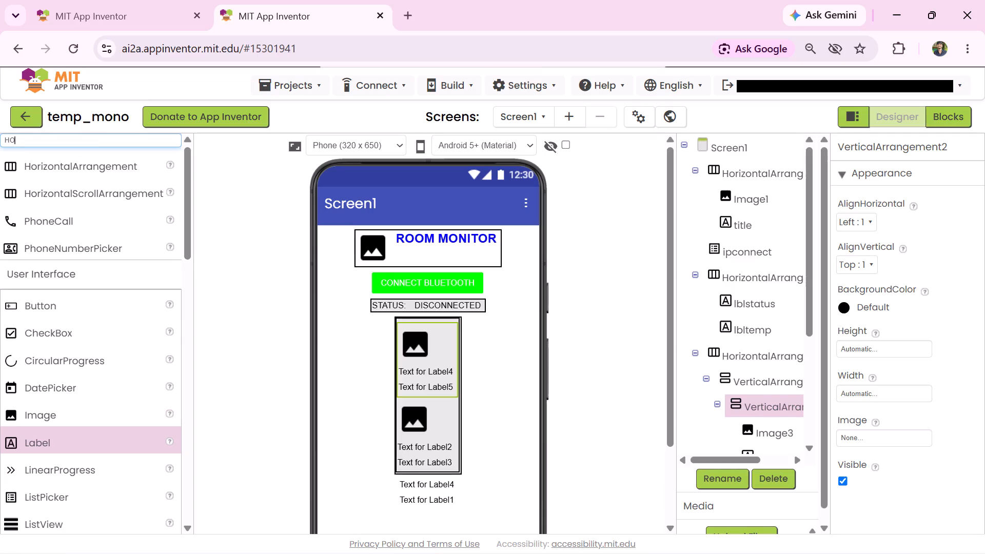
drag(58, 167, 425, 544)
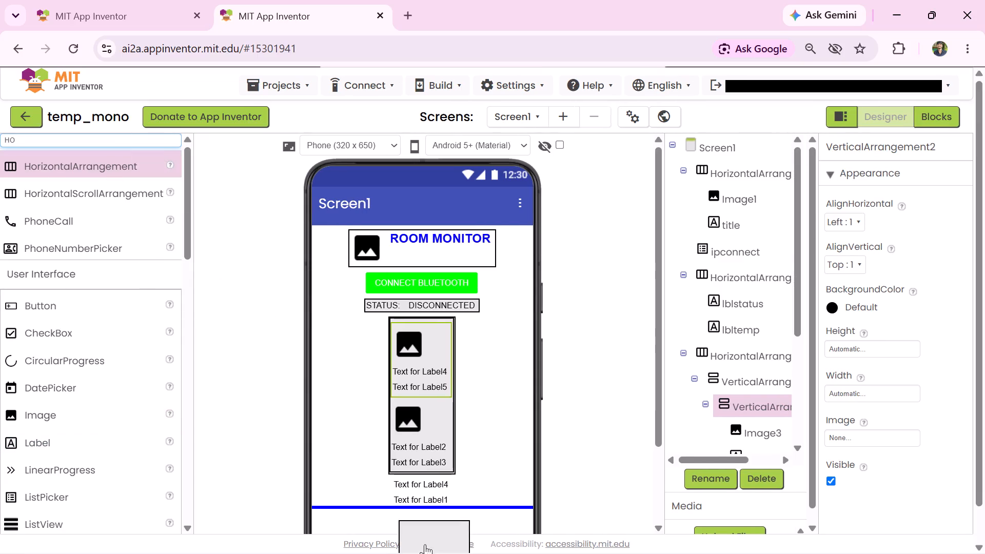
drag(425, 544, 365, 502)
scroll(373, 466, down, 1)
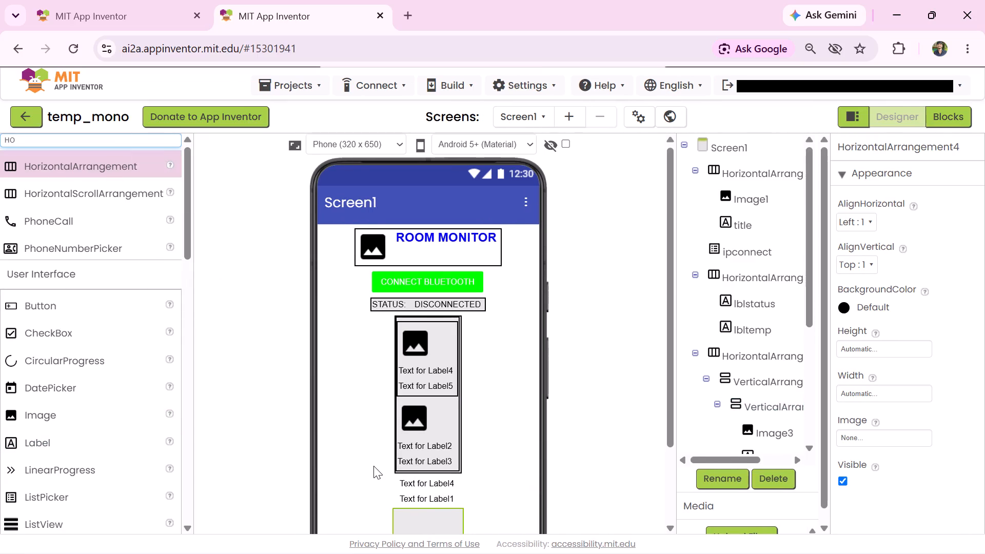
Move the inner vertical arrangement holding Image3, Label4 and Label5 out of its parents, directly below the STATUS row.
scroll(373, 466, down, 1)
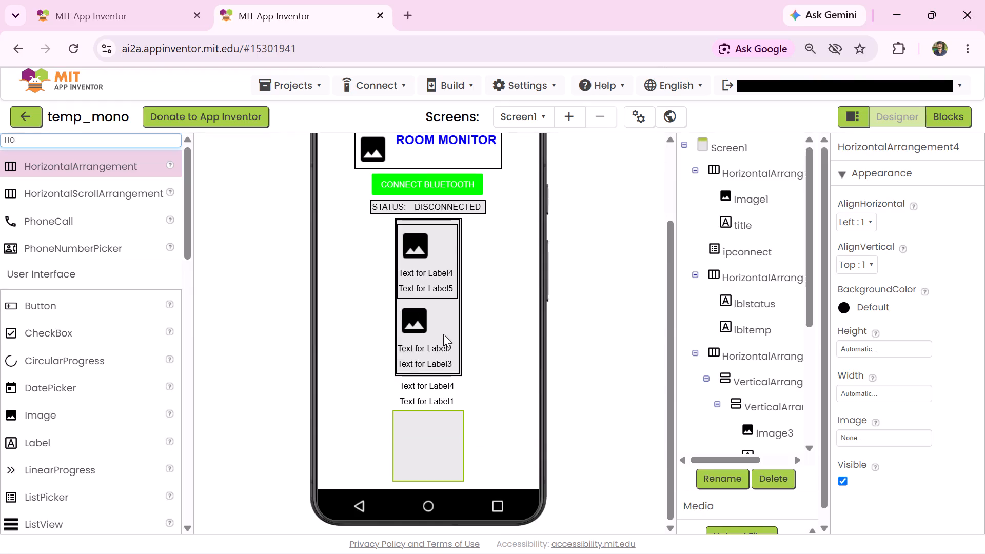
click(441, 321)
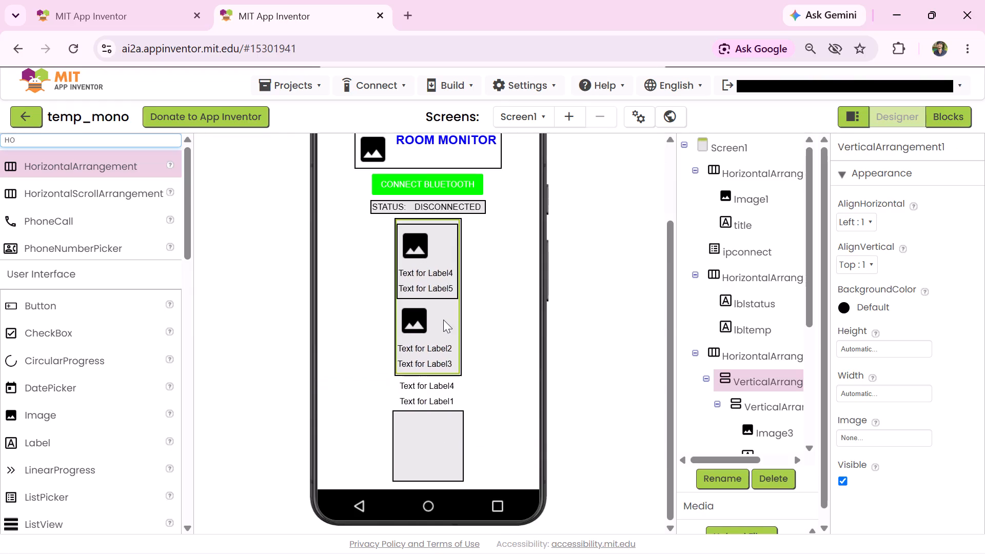
click(445, 313)
click(444, 312)
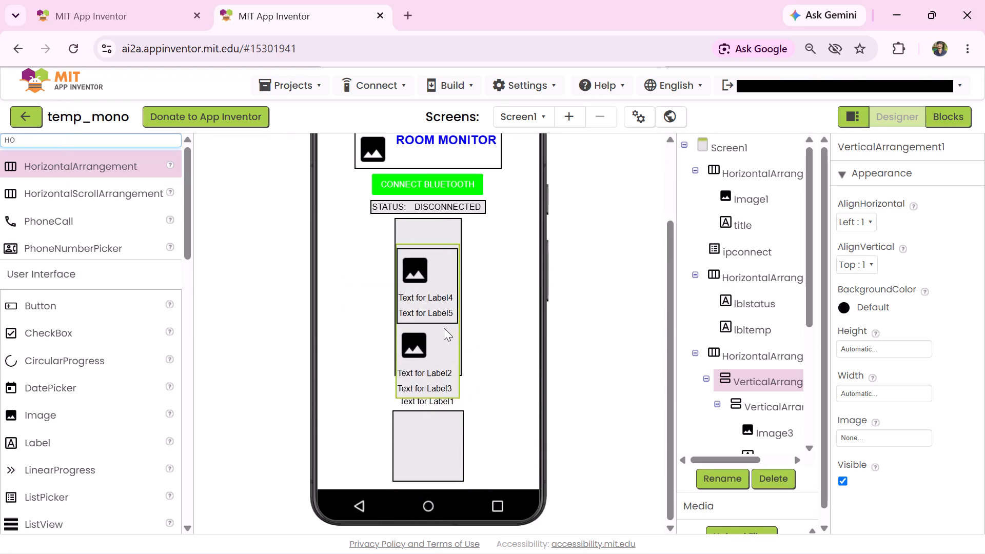
drag(441, 253, 360, 250)
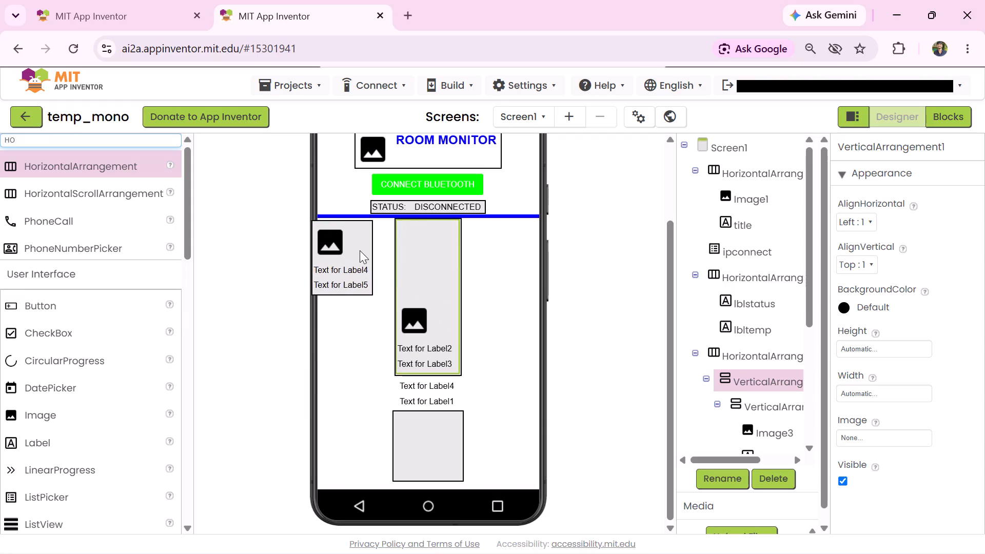
drag(360, 250, 364, 252)
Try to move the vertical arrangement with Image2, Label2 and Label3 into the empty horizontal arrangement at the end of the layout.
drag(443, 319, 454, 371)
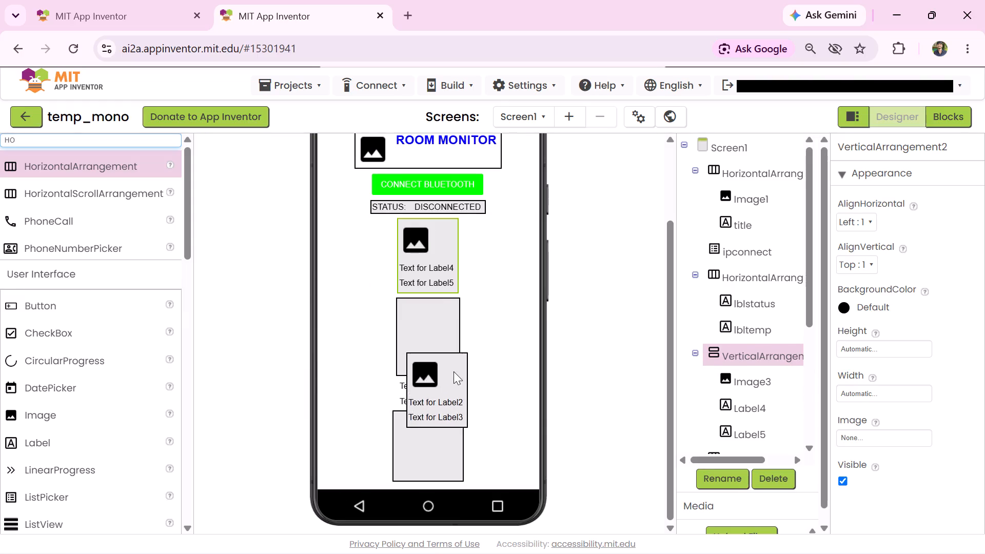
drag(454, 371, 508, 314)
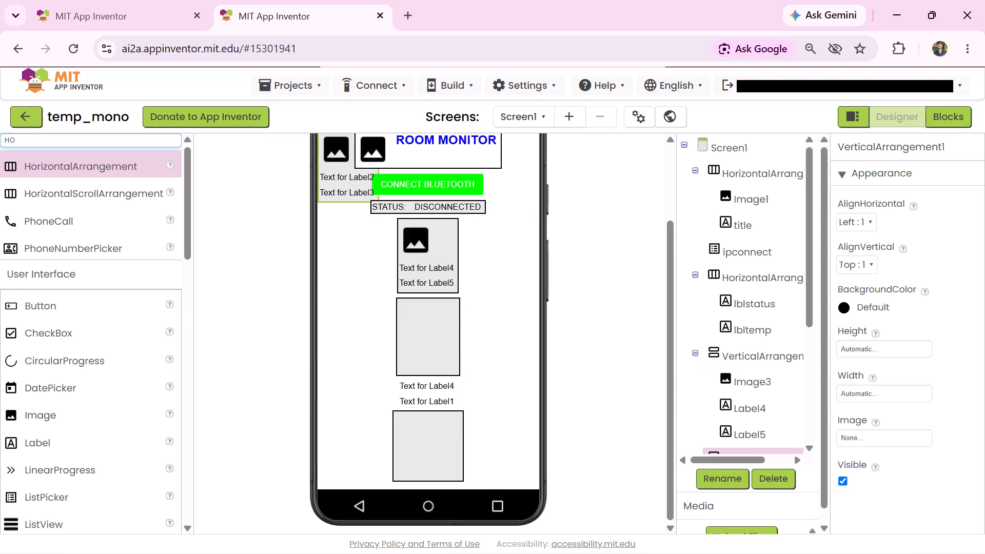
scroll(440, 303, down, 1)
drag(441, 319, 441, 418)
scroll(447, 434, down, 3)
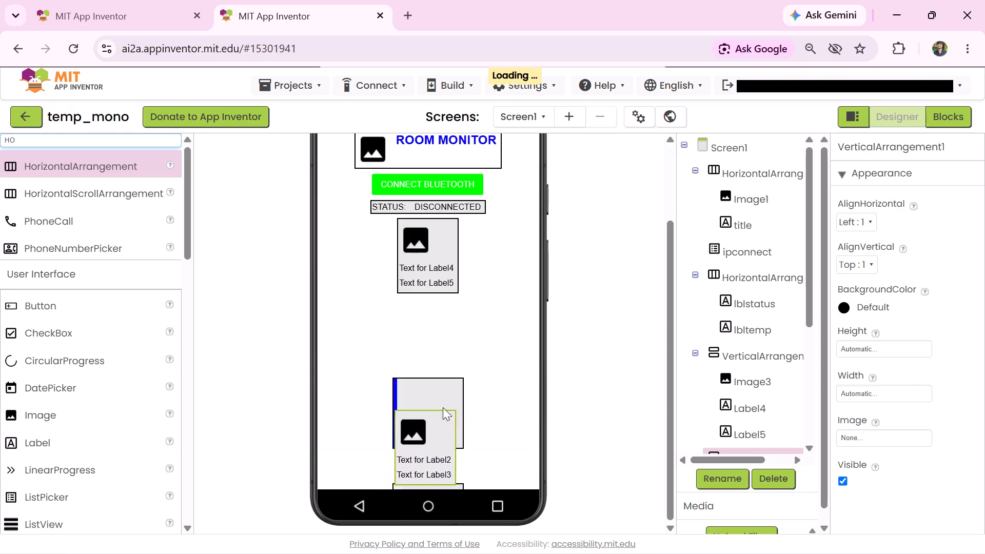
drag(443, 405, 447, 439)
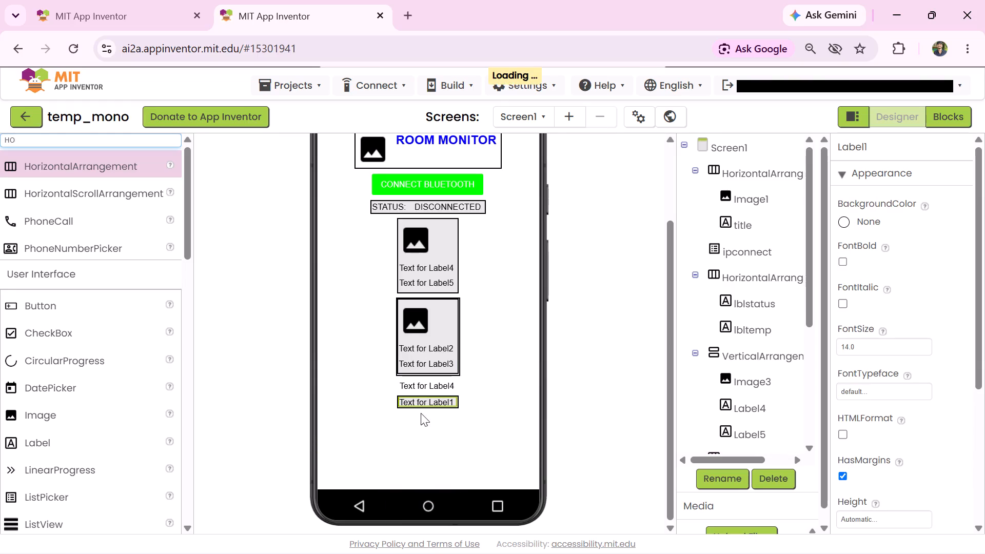
Move Label1 out of the last horizontal arrangement and place it above the separate "Text for Label4" label.
drag(436, 399, 415, 399)
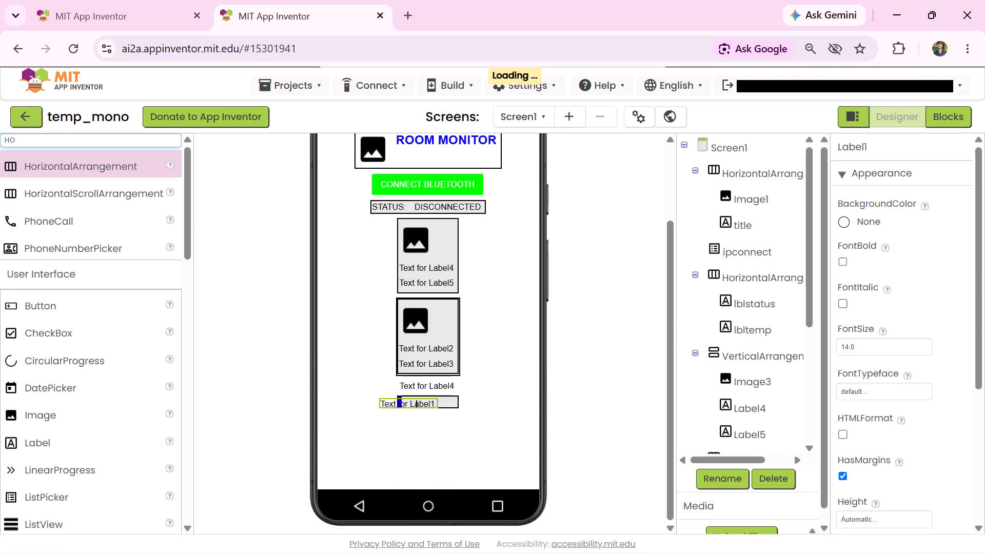
drag(415, 399, 346, 351)
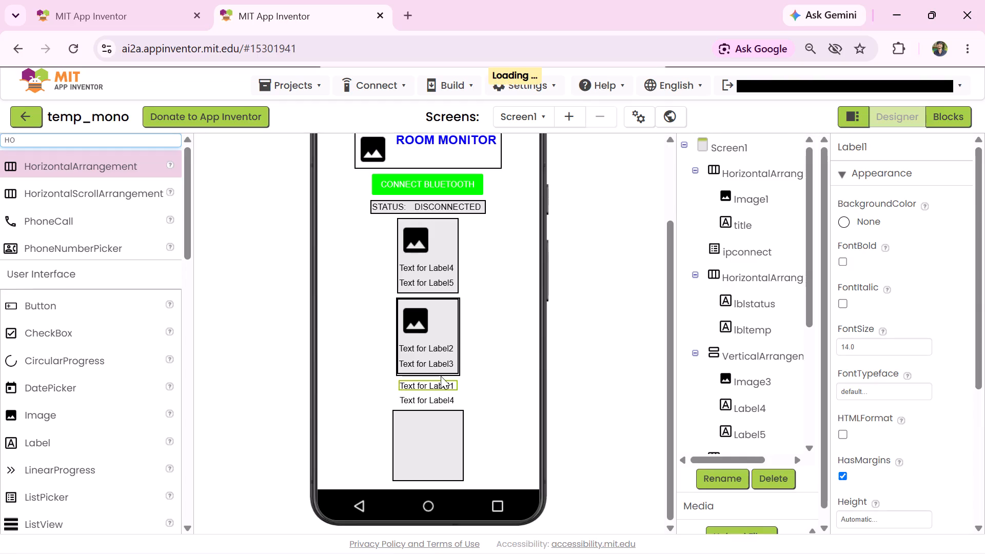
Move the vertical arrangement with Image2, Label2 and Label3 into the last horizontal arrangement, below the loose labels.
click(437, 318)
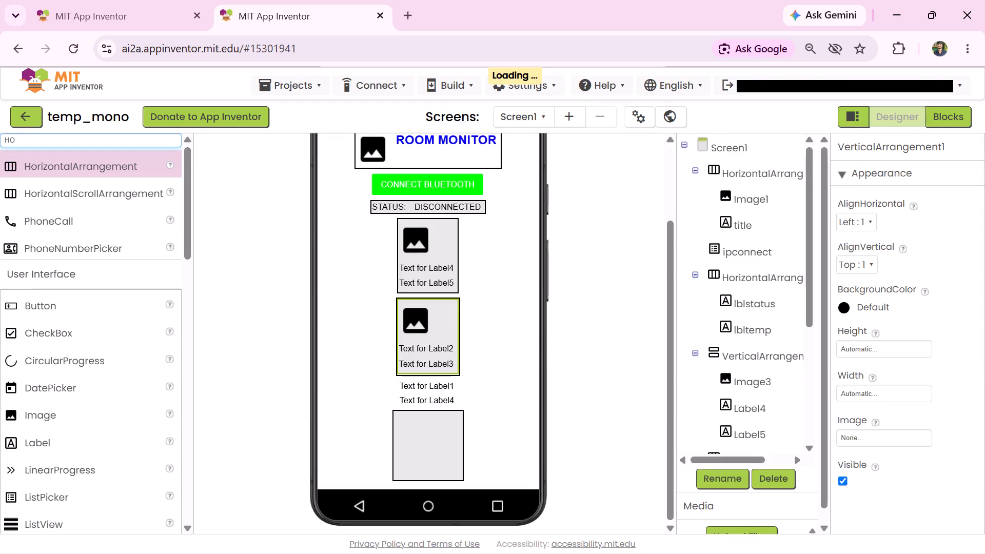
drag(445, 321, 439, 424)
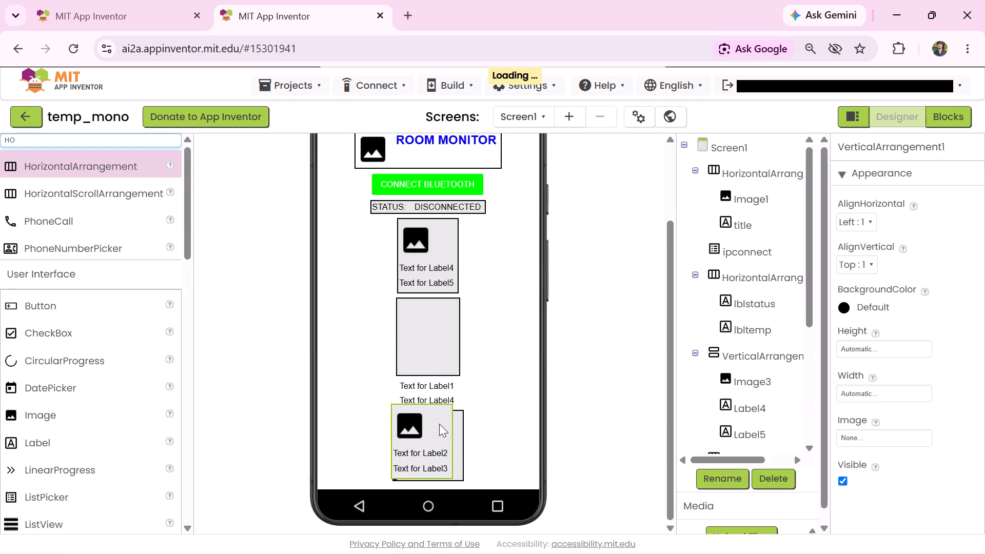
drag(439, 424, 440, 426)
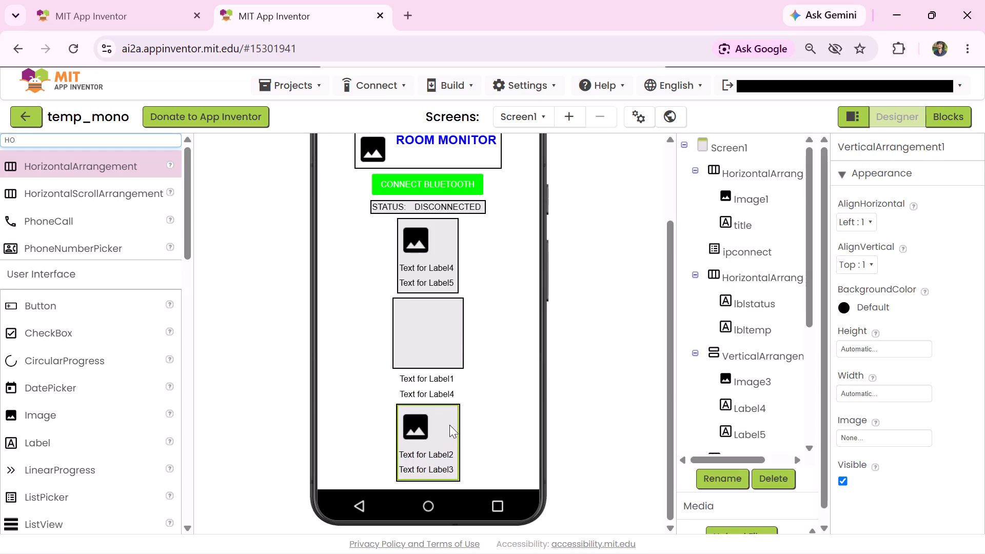
Move the Image2 vertical arrangement out of the last horizontal arrangement and place it directly on the screen above Label1.
drag(441, 423, 365, 348)
scroll(431, 424, down, 1)
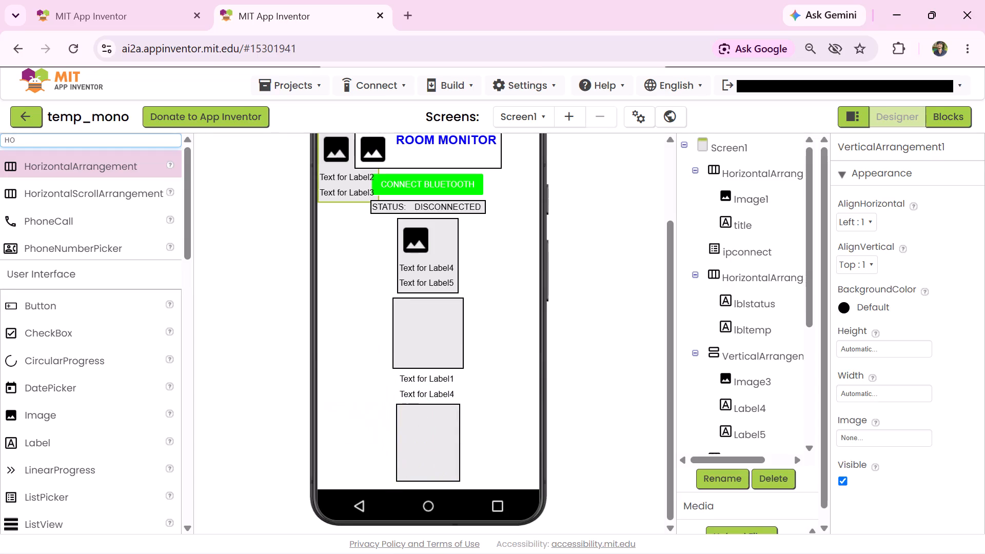
scroll(431, 406, down, 3)
scroll(482, 367, down, 2)
drag(492, 404, 496, 438)
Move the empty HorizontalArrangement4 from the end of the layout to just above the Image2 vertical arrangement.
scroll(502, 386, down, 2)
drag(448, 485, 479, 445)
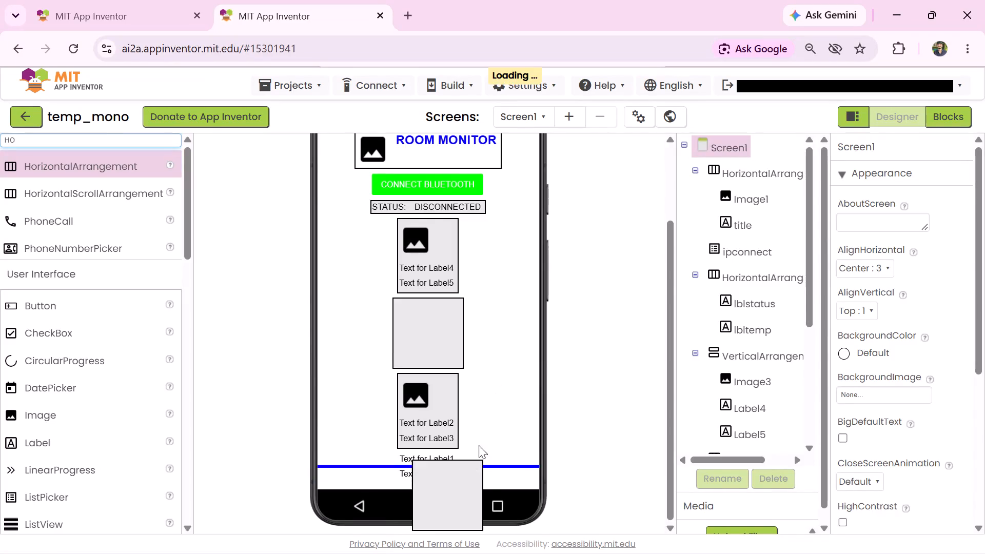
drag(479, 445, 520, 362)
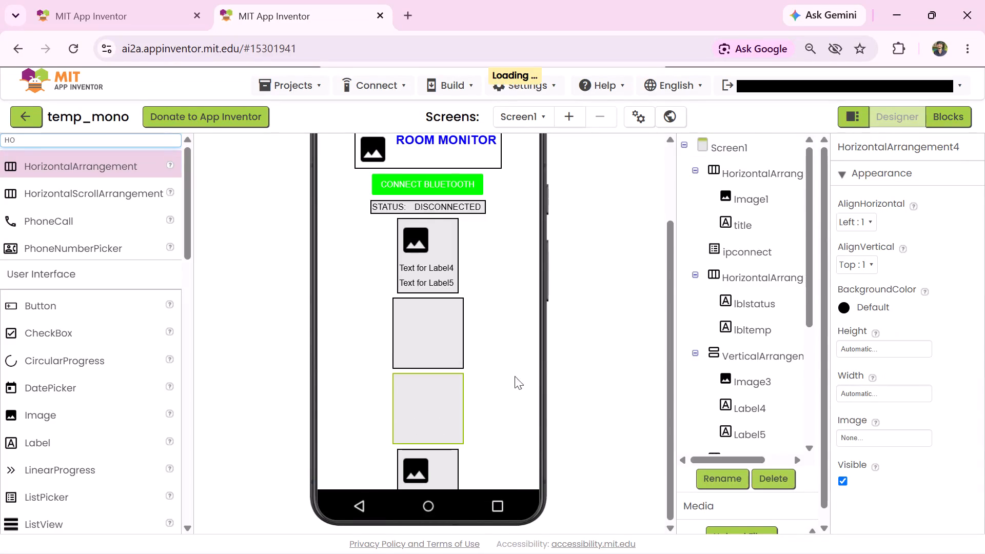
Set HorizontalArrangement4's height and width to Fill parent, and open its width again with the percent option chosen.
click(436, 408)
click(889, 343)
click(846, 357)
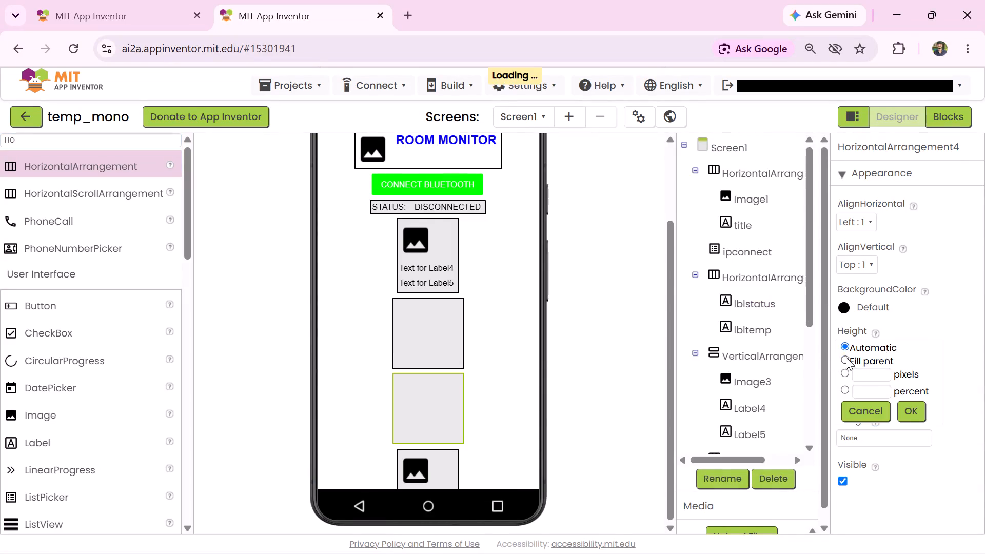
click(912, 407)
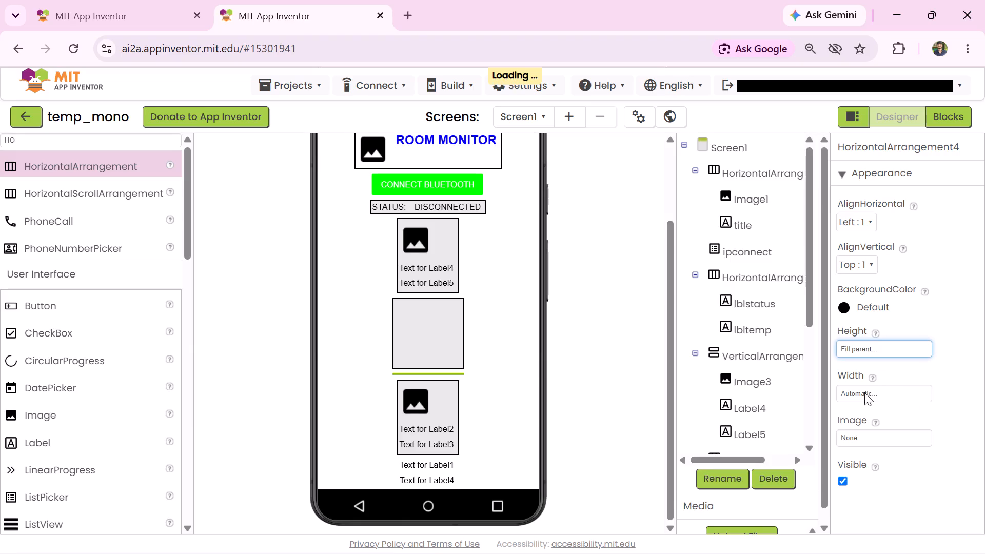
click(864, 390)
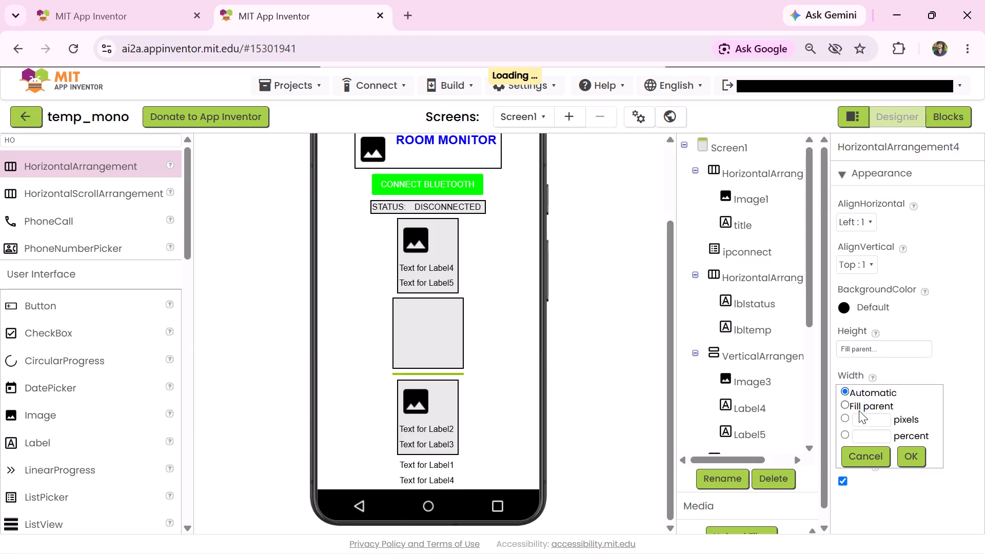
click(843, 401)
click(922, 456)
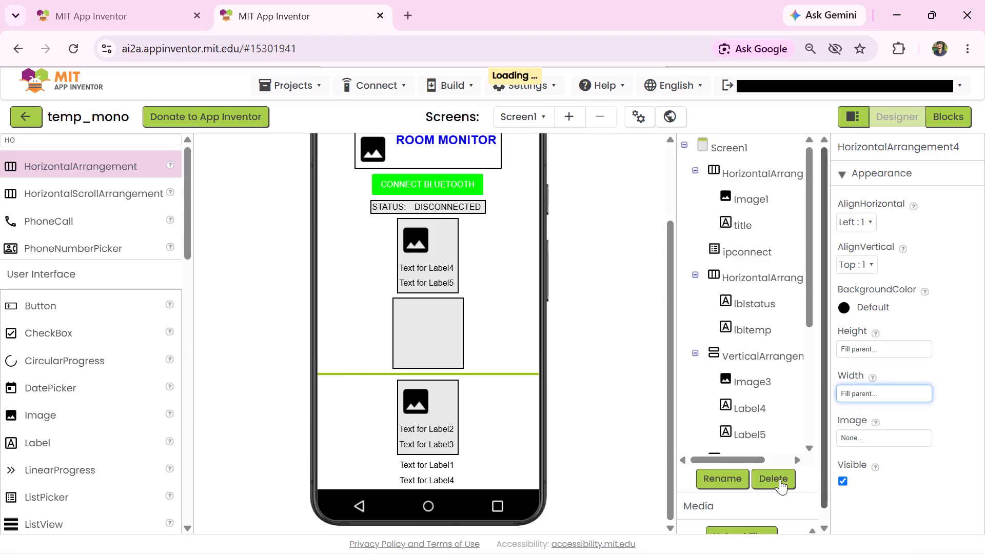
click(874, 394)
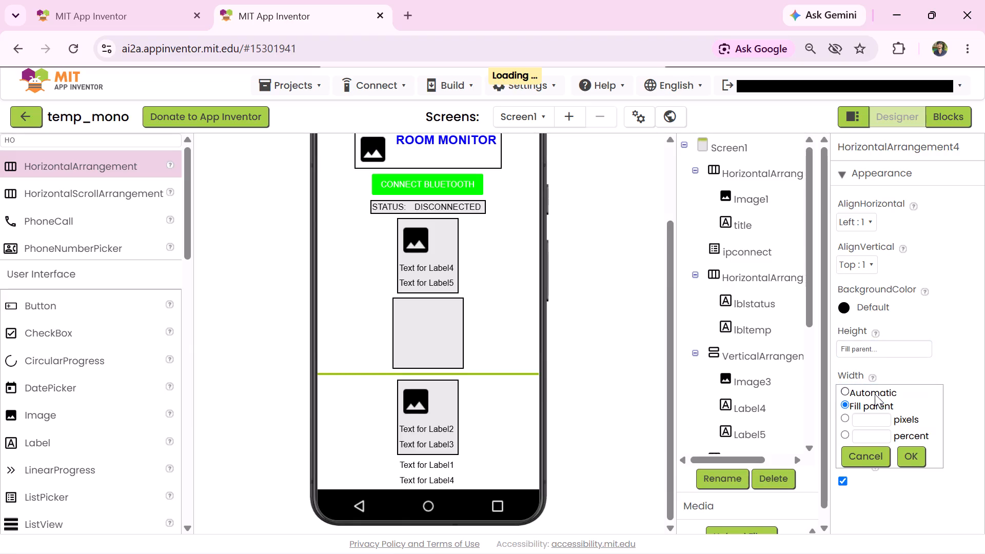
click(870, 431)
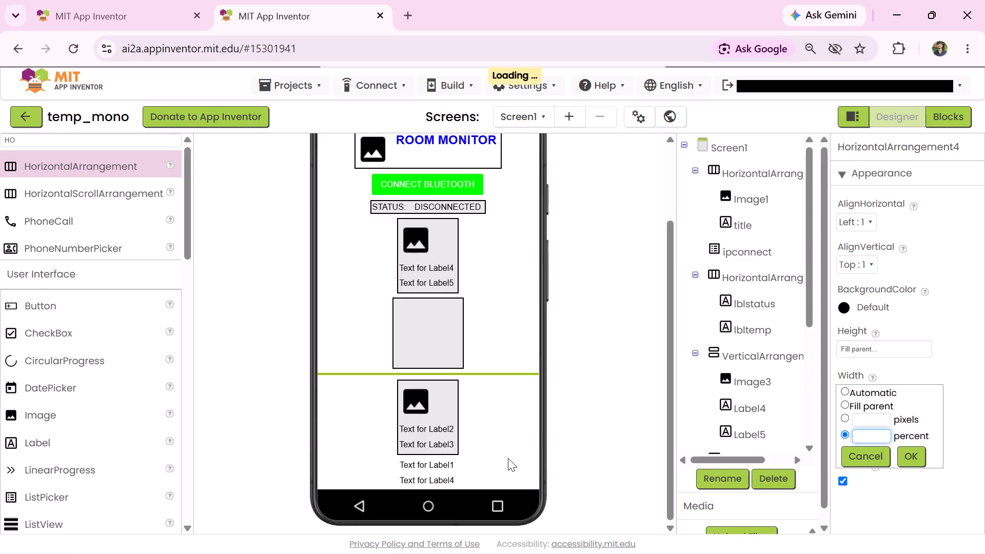
Delete the two empty horizontal arrangements, HorizontalArrangement4 and HorizontalArrangement3, from between the image blocks.
click(509, 373)
click(785, 482)
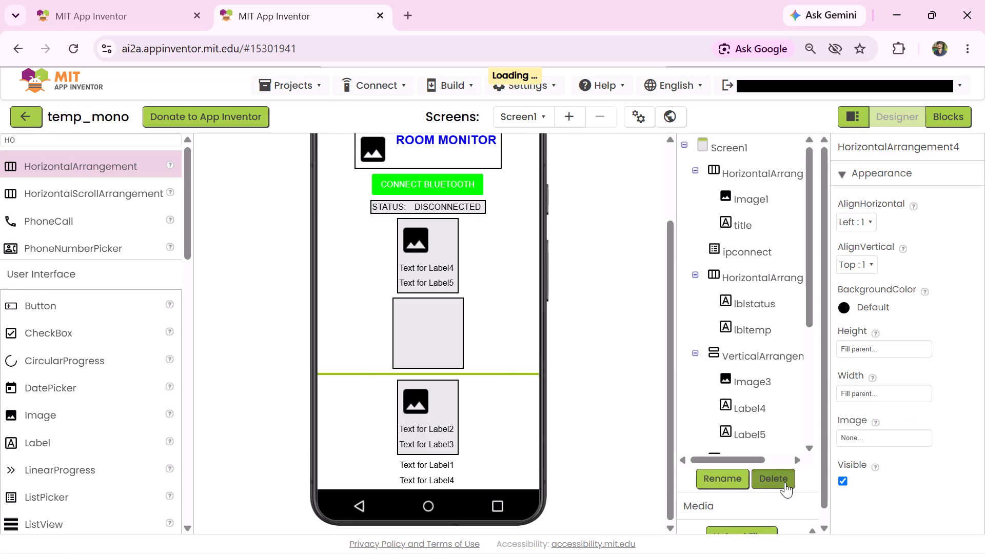
click(528, 352)
click(423, 360)
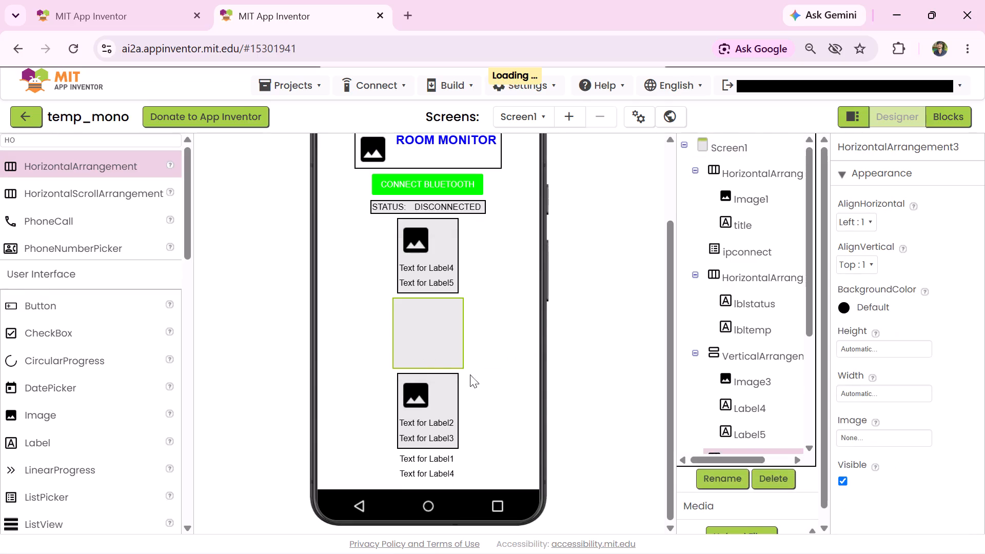
click(765, 475)
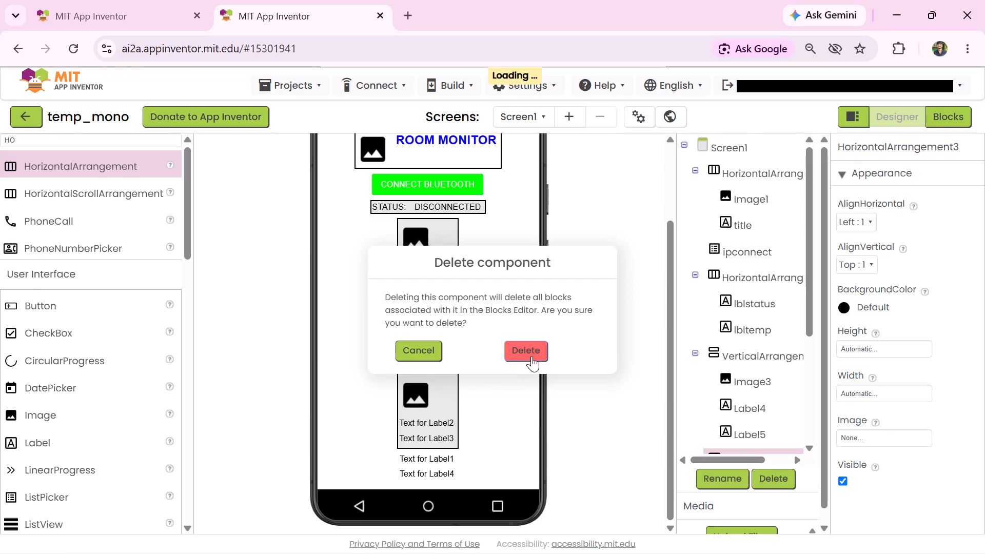
click(531, 356)
Move Image3, Label4 and Label5 out of VerticalArrangement2, stacking them in that order directly on the screen below the STATUS row.
scroll(464, 353, up, 2)
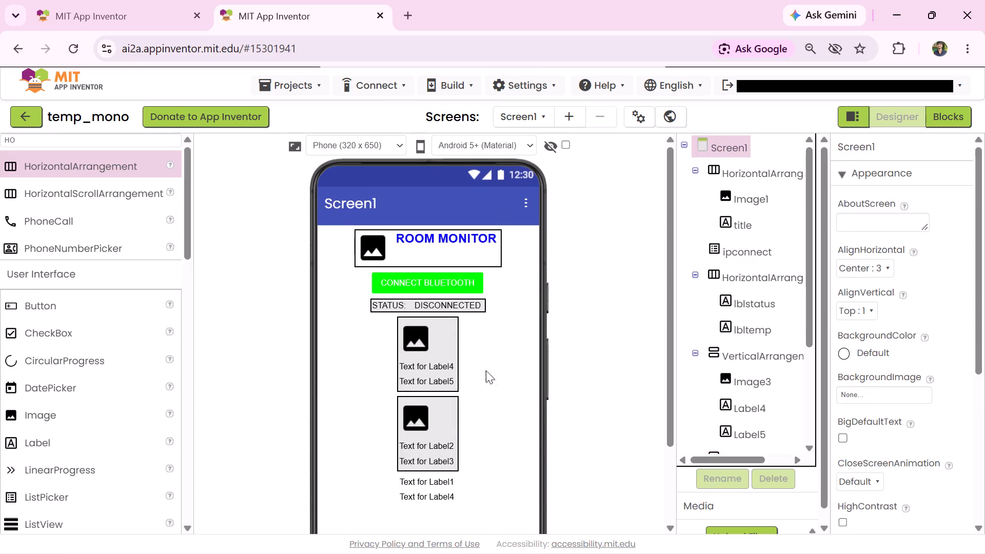
click(452, 355)
drag(416, 341, 387, 342)
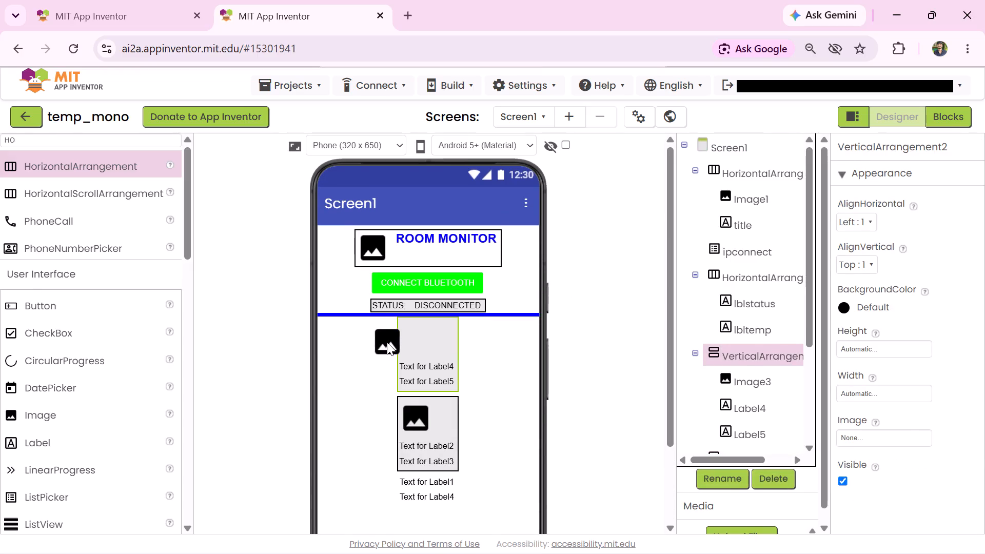
drag(387, 342, 376, 344)
drag(413, 370, 387, 353)
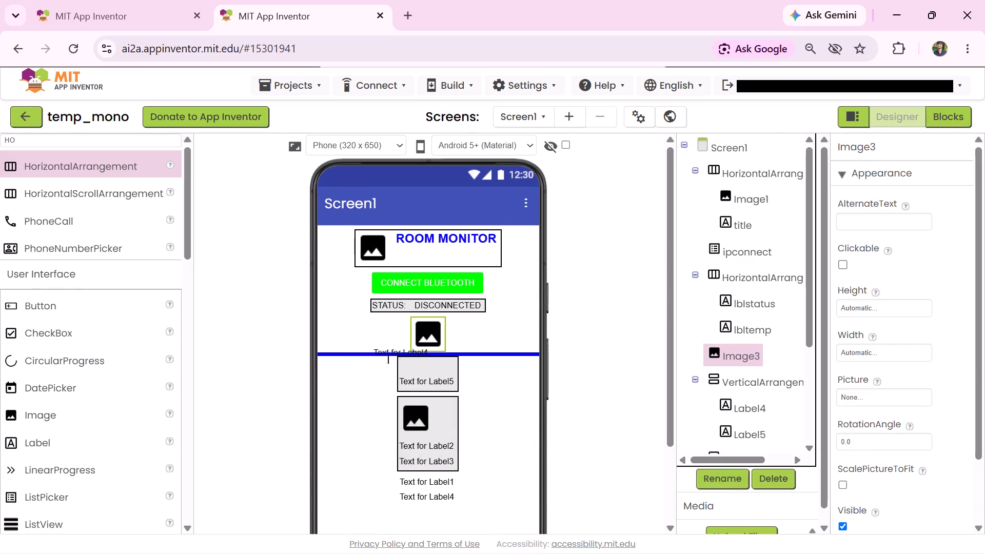
drag(387, 353, 363, 350)
drag(413, 381, 404, 380)
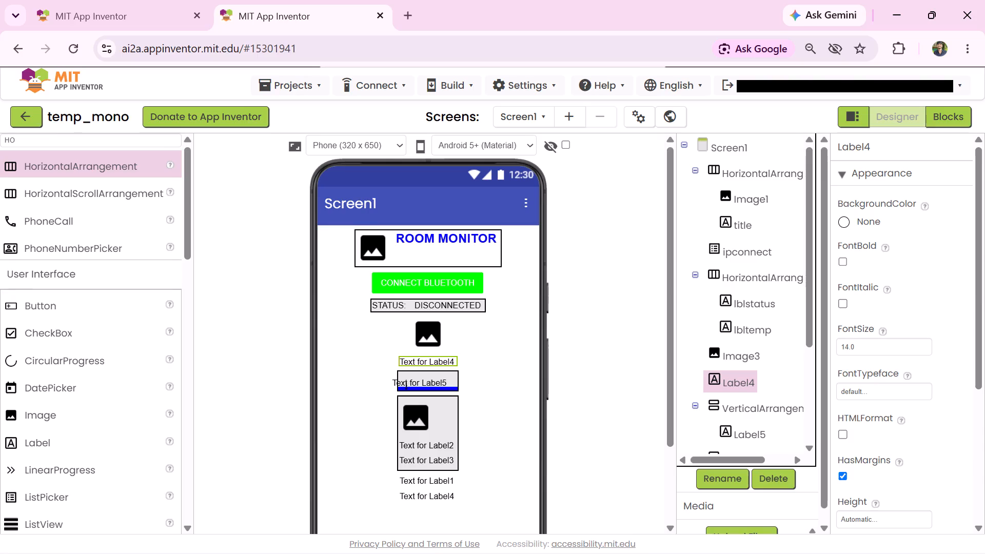
drag(404, 380, 383, 365)
Delete the emptied VerticalArrangement2 below Label5.
click(432, 433)
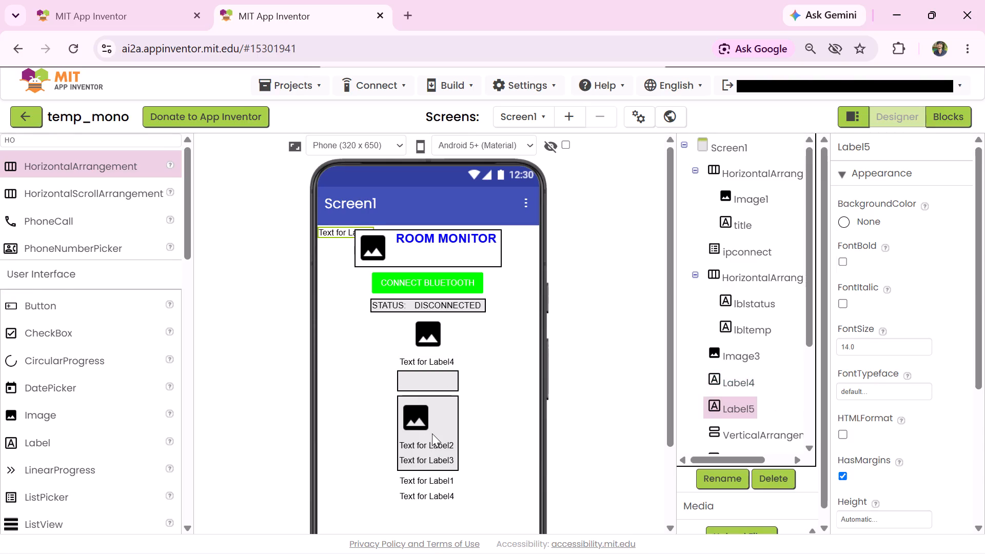
key(Delete)
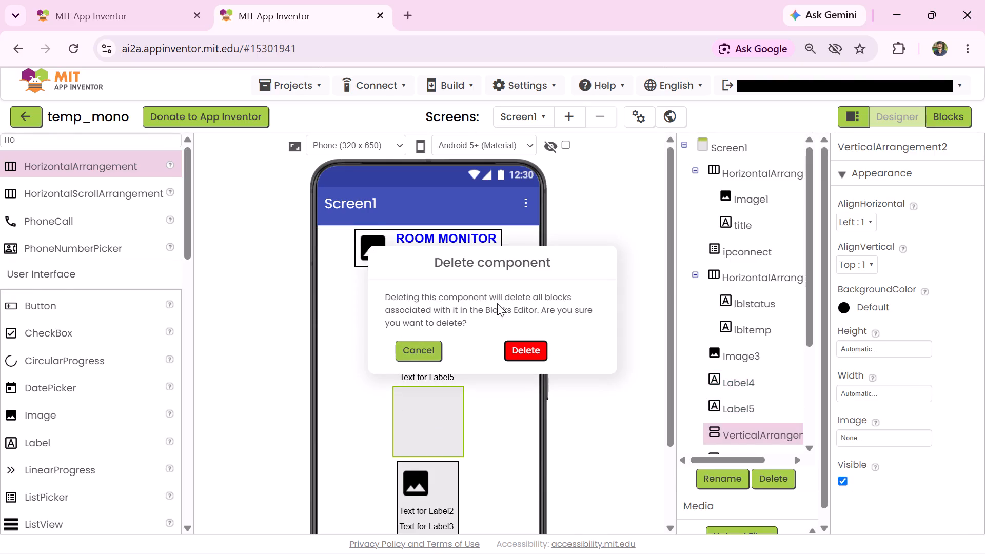
click(525, 350)
Move Image2, Label2 and Label3 out of VerticalArrangement1, stacking them in that order directly on the screen below Label5.
drag(414, 405, 405, 383)
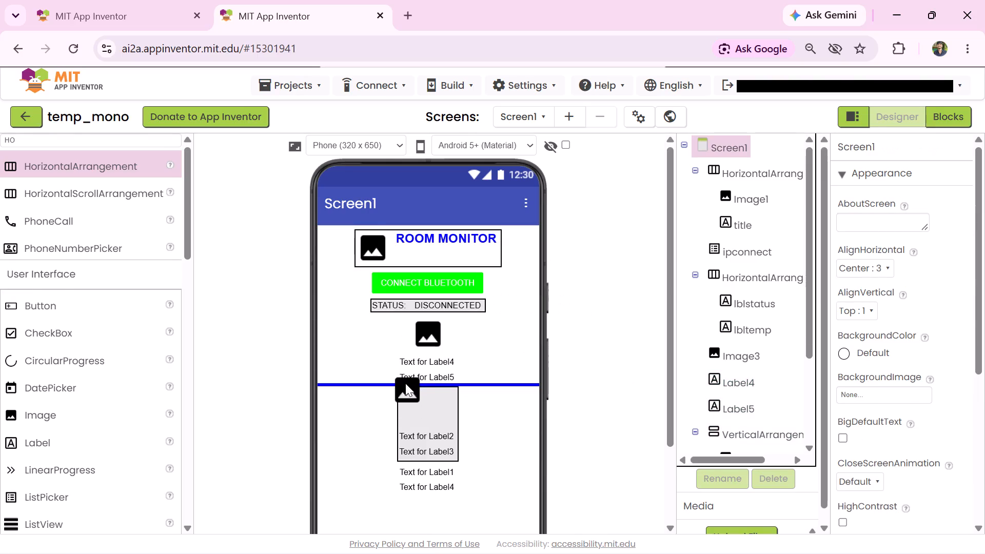
drag(405, 383, 407, 380)
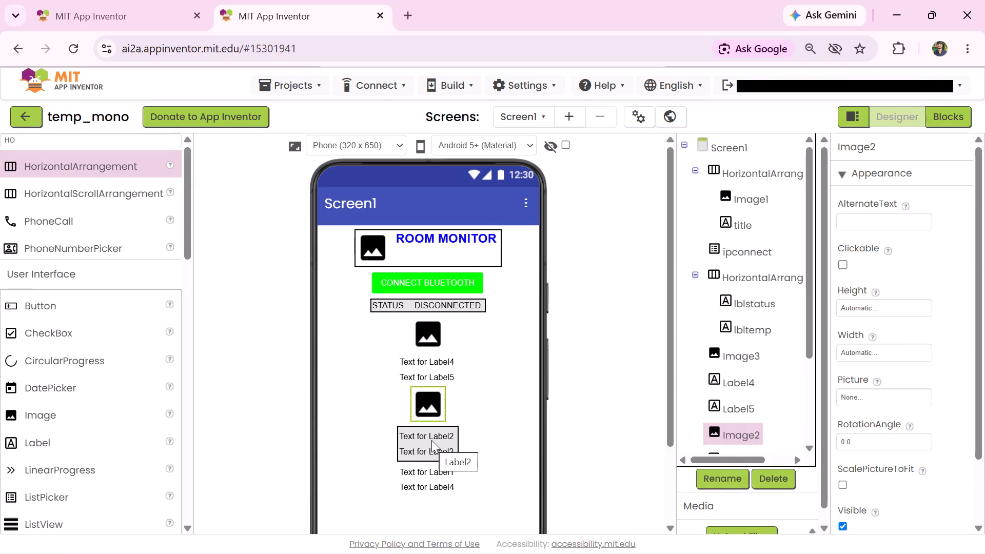
drag(437, 439, 461, 421)
drag(440, 446, 445, 437)
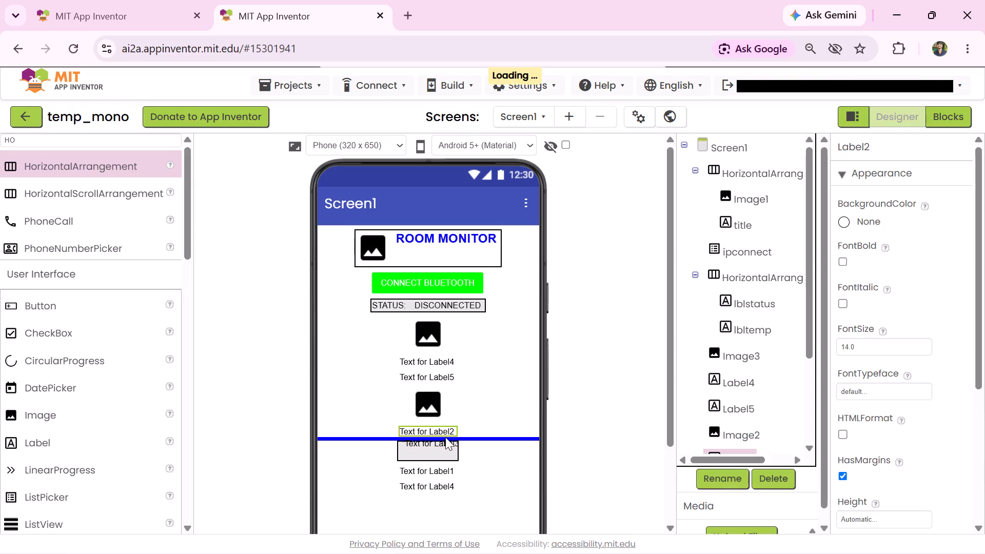
drag(445, 437, 447, 436)
Delete the emptied VerticalArrangement1 below Label3.
drag(419, 491, 424, 489)
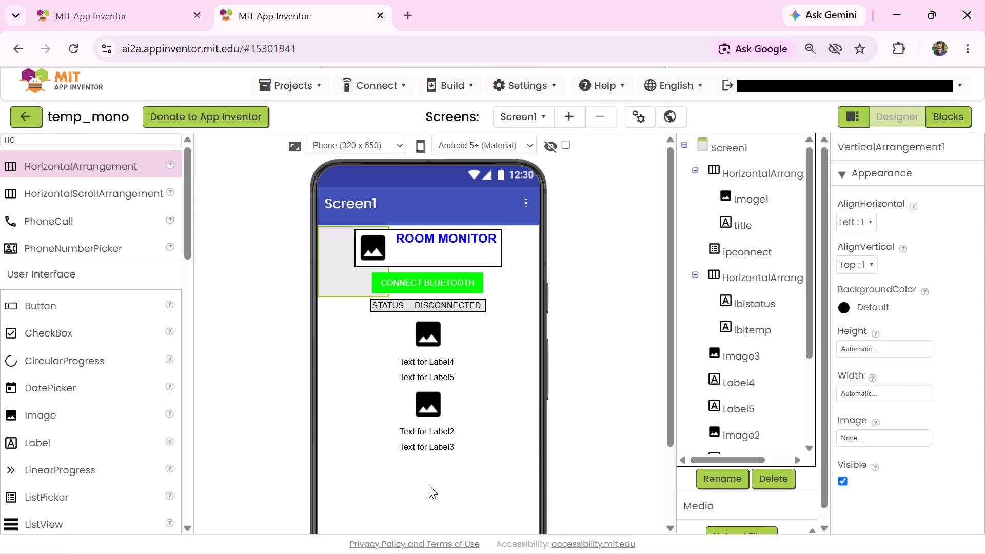
key(Delete)
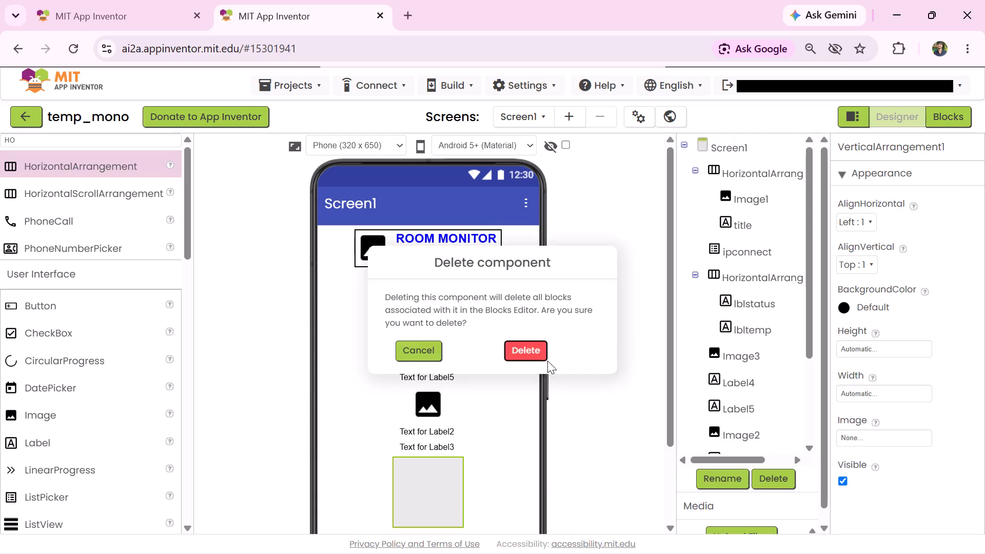
click(534, 353)
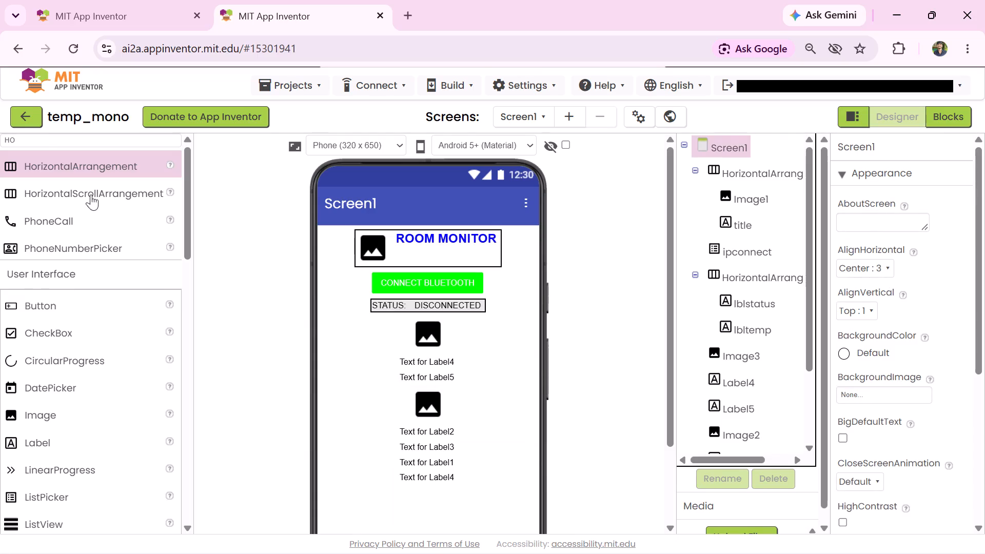
Add a horizontal arrangement at the bottom of the screen, below the last label.
drag(120, 167, 231, 241)
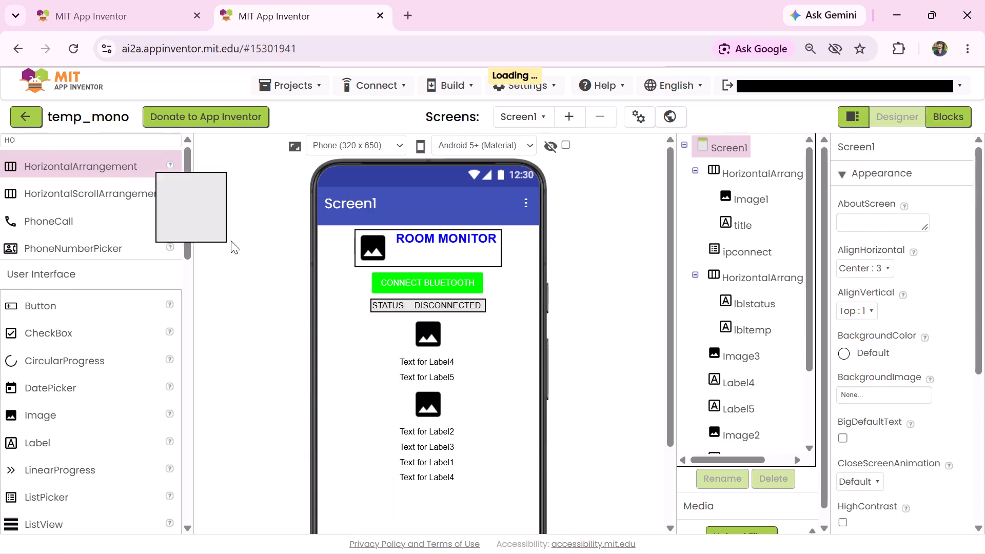
drag(231, 241, 372, 513)
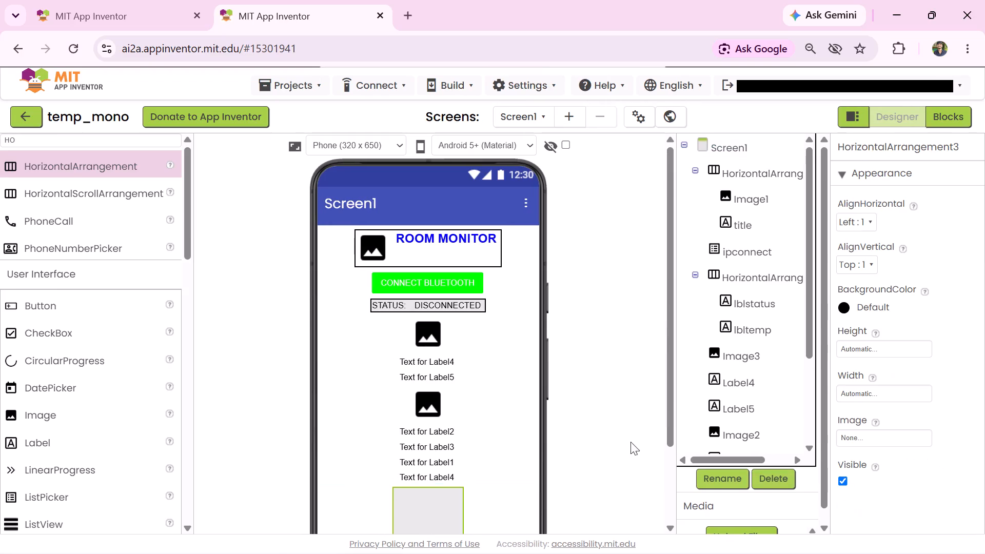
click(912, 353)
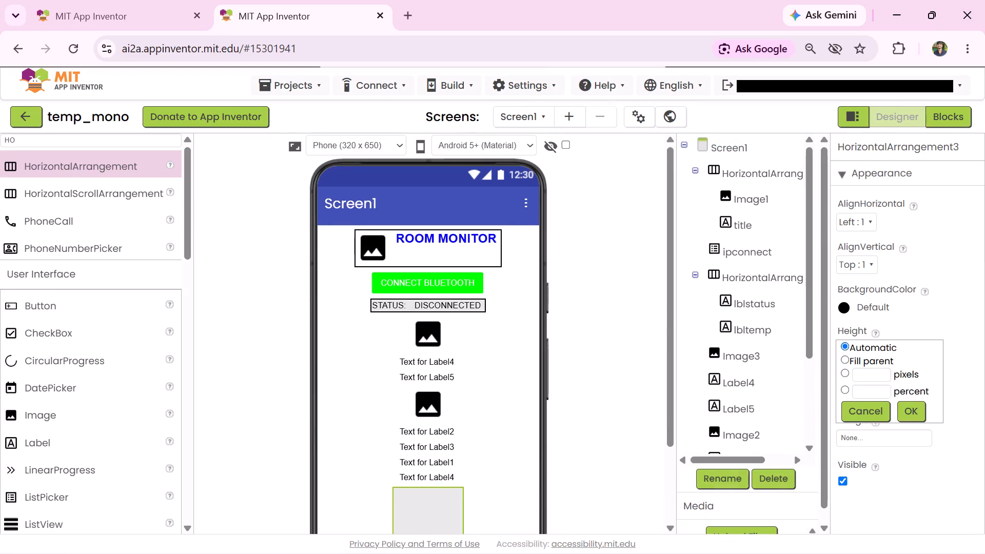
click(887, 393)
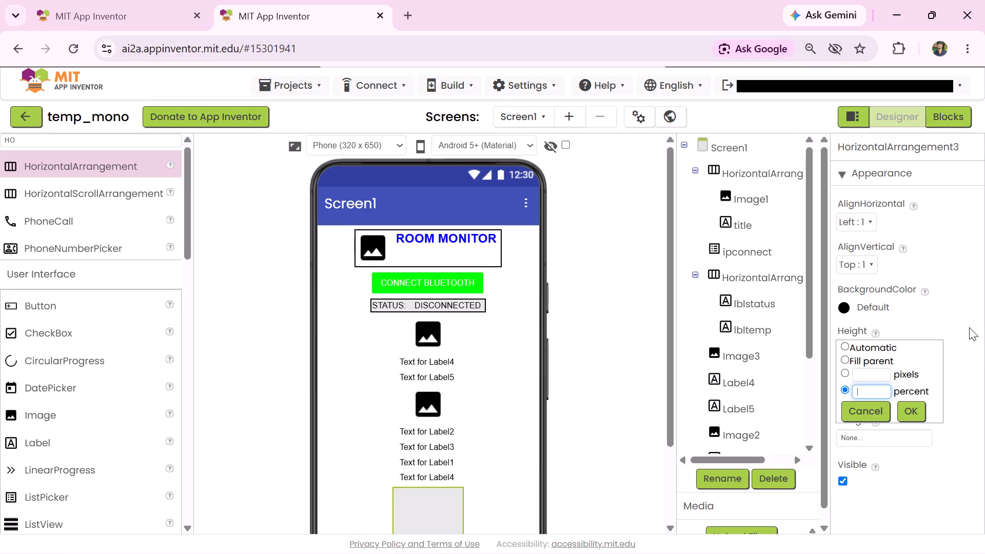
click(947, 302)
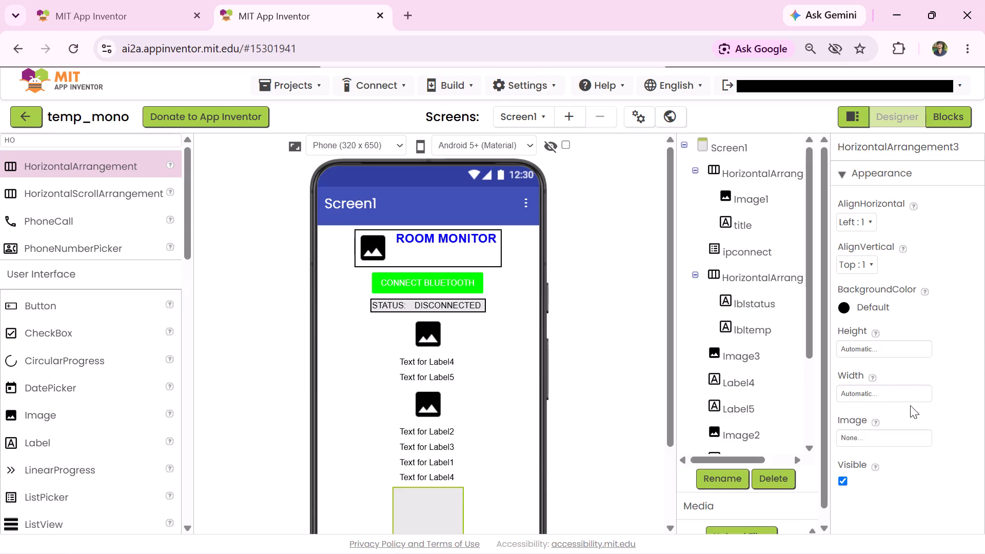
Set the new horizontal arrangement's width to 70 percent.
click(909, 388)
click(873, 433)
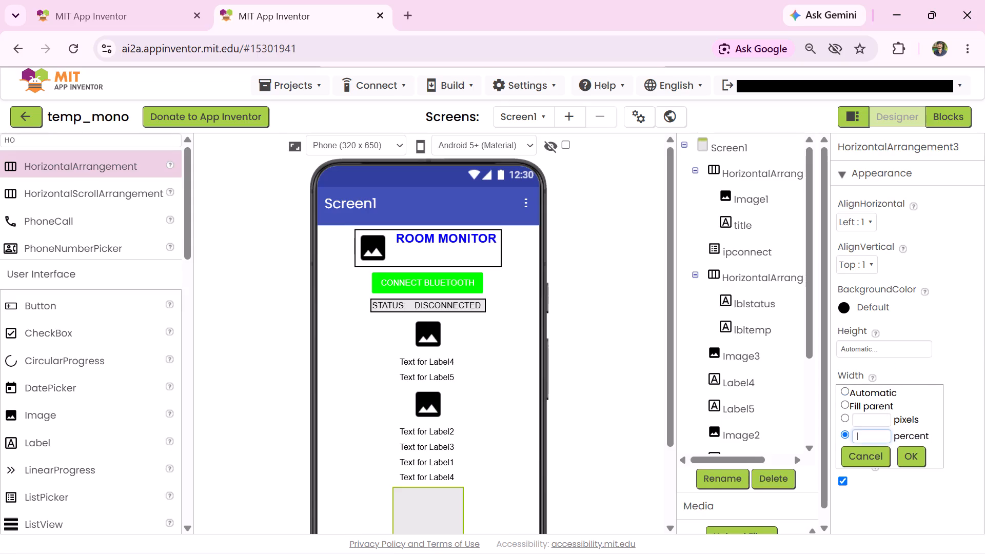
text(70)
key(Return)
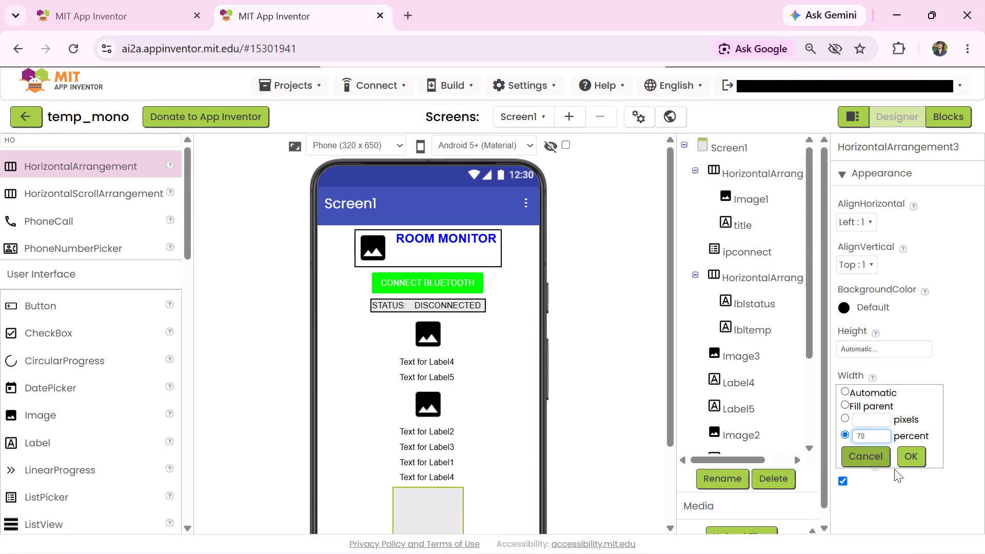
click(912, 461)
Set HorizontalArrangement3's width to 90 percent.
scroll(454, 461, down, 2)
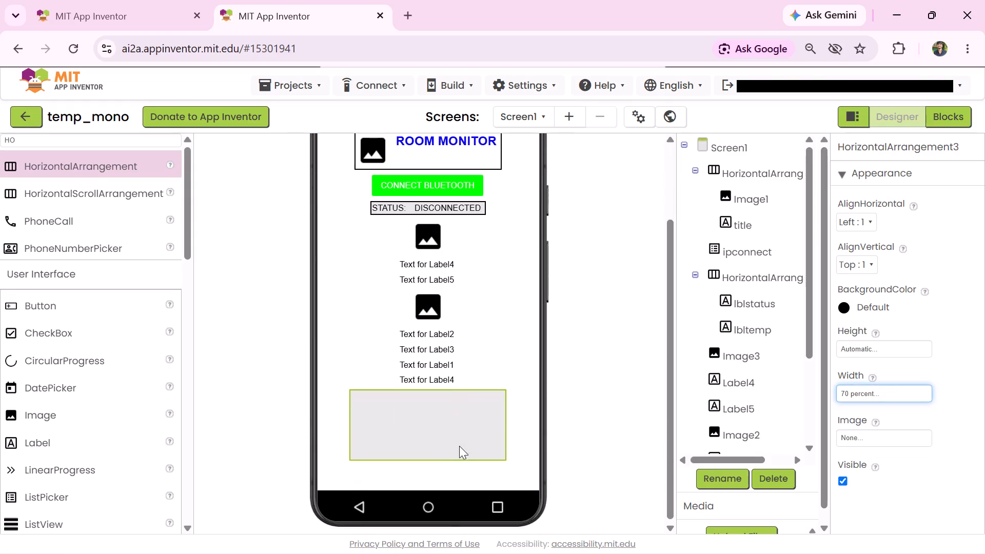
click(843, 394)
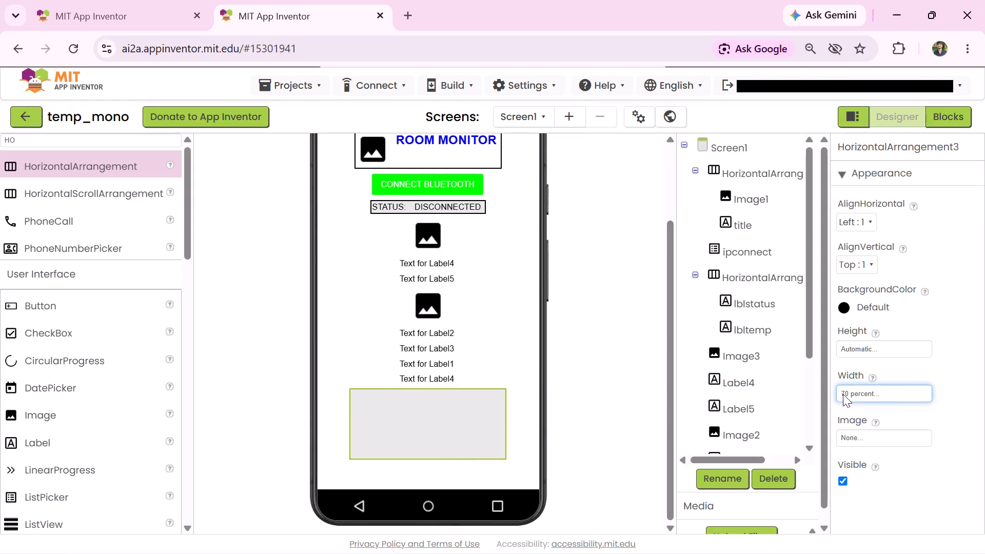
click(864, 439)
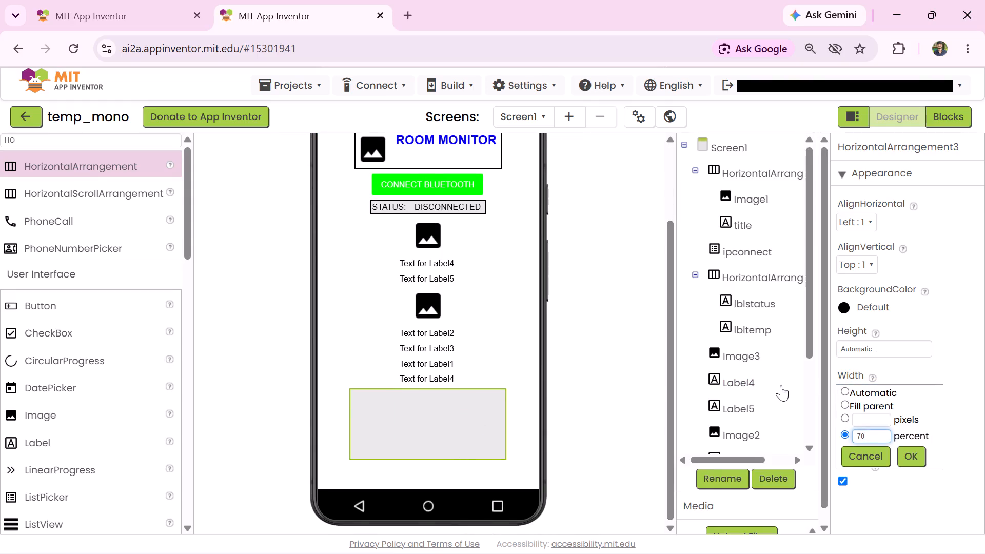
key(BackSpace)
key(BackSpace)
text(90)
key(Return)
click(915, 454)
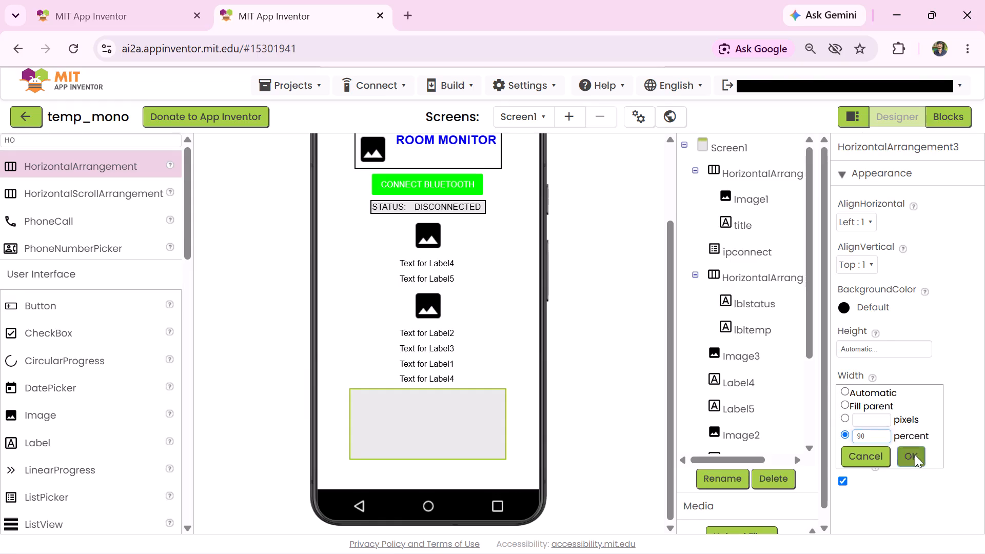
Set HorizontalArrangement3's width to 100 percent.
click(843, 394)
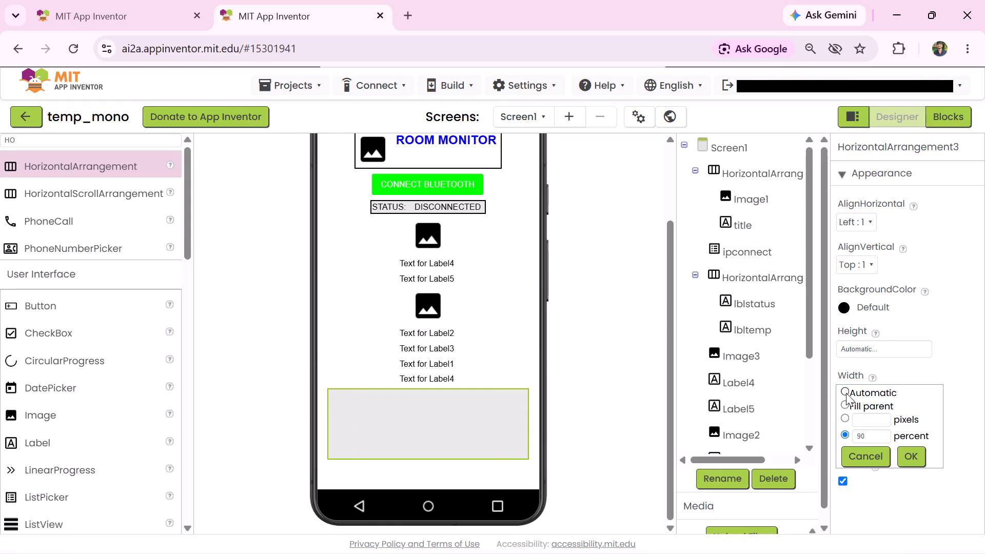
click(863, 432)
key(BackSpace)
key(BackSpace)
text(100)
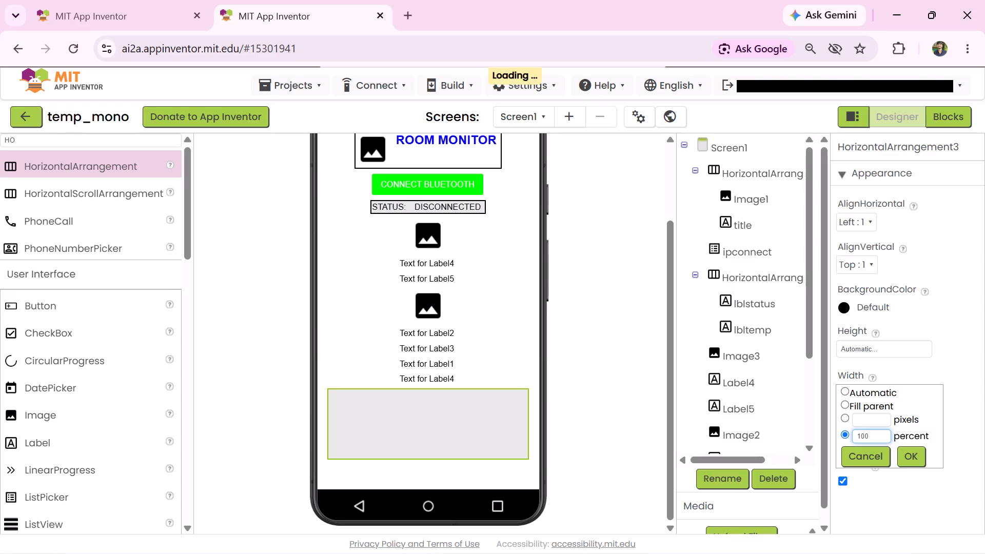
click(915, 460)
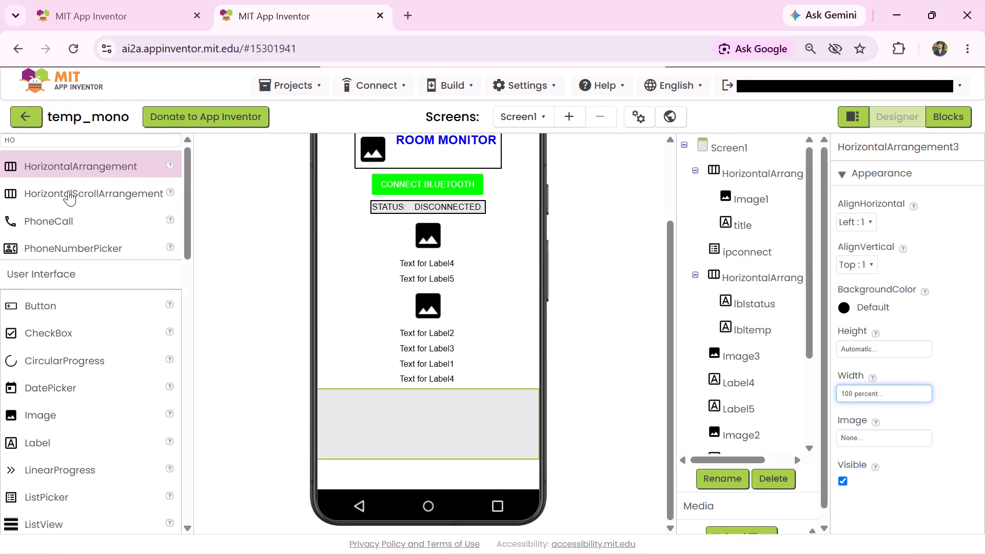
Search the components for VER and place two vertical arrangements side by side inside HorizontalArrangement3.
click(76, 146)
key(BackSpace)
key(BackSpace)
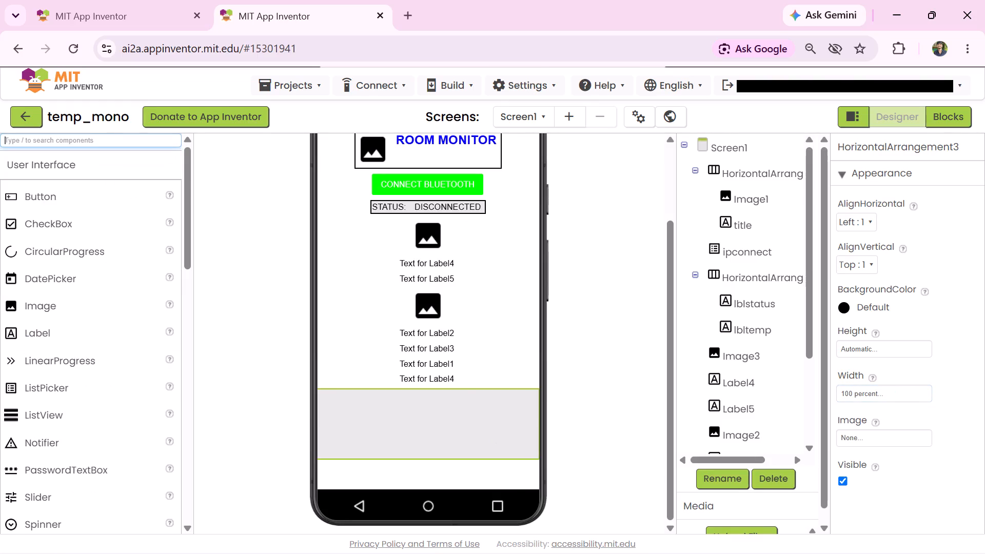
text(VER)
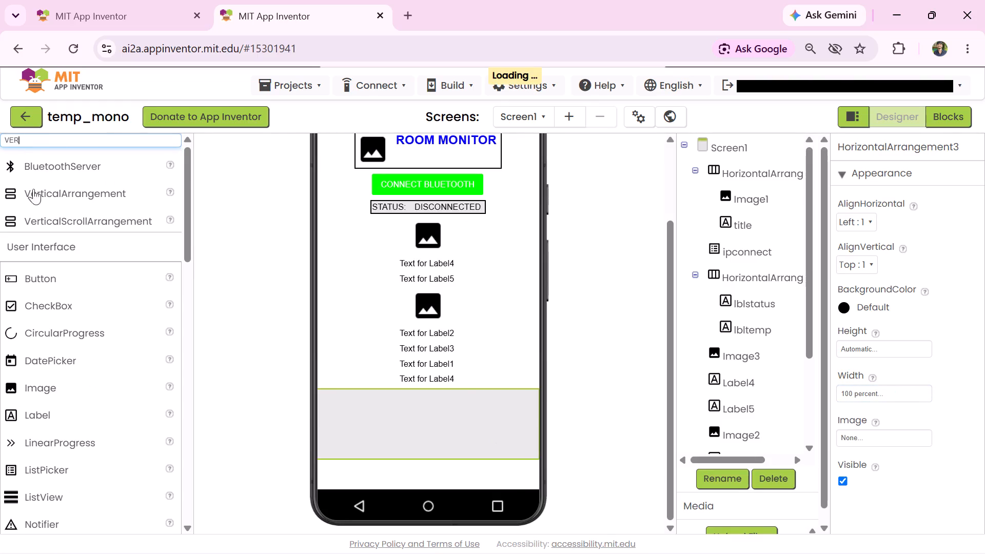
drag(53, 195, 352, 423)
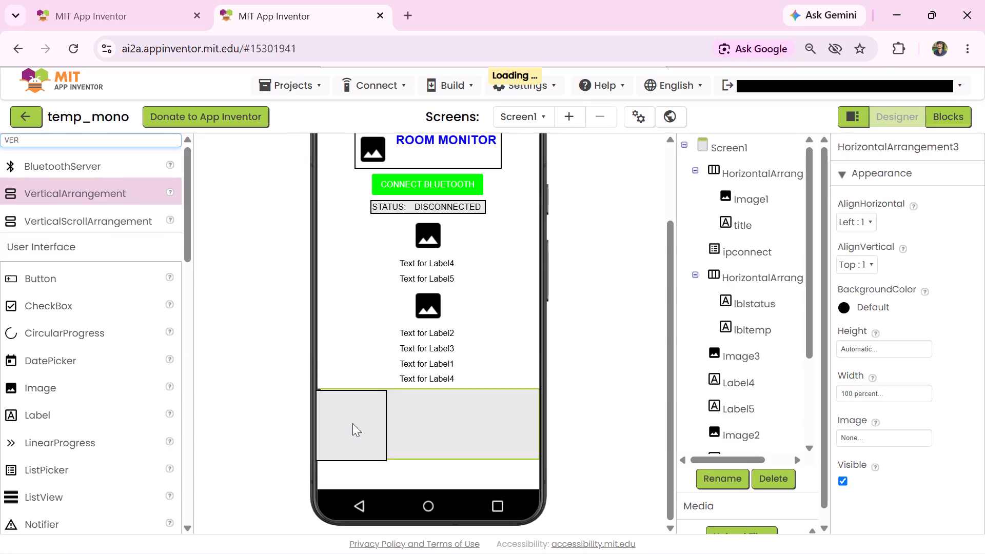
drag(352, 423, 353, 424)
drag(48, 190, 161, 212)
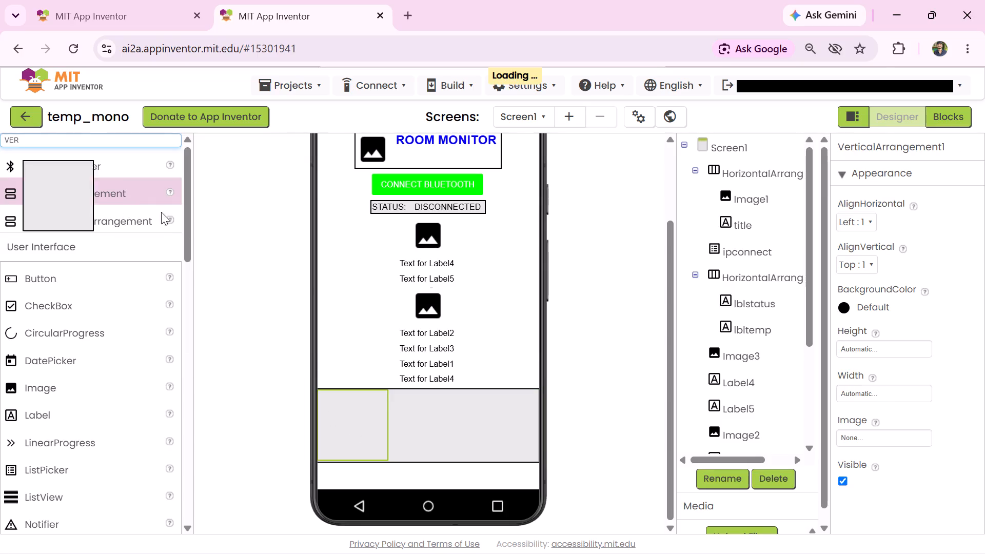
drag(161, 212, 488, 415)
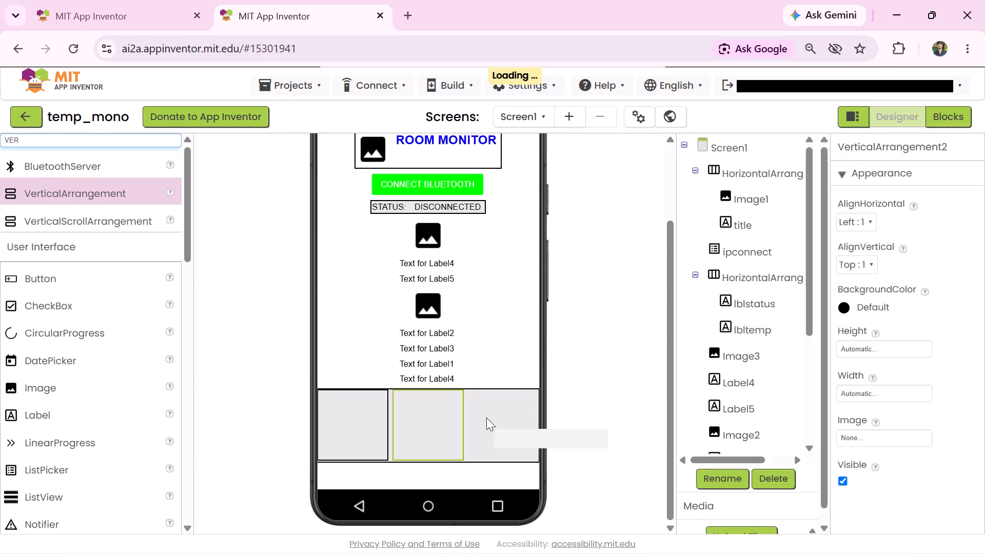
Move Image3, Label4 and Label5 into the first vertical arrangement, stacked in that order.
drag(427, 236, 360, 398)
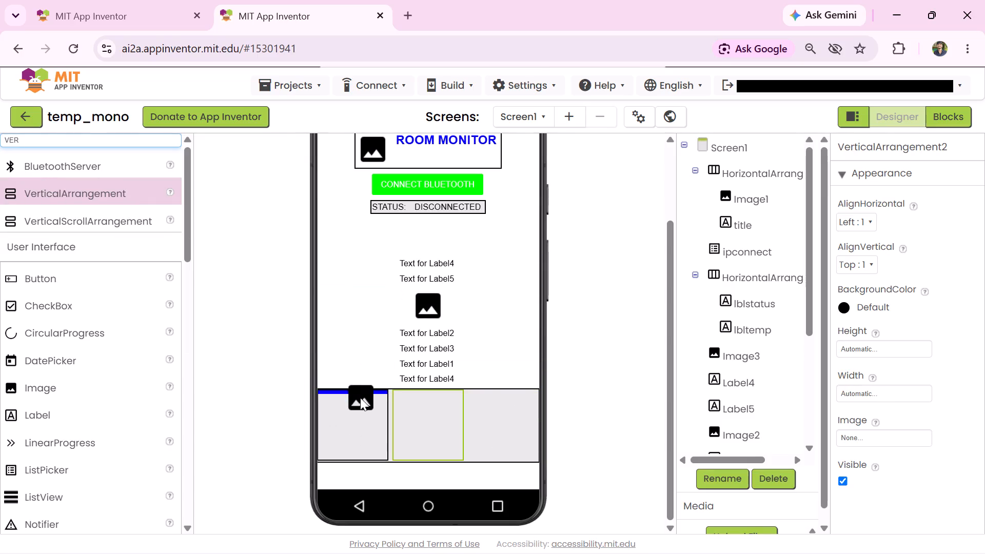
drag(360, 398, 346, 400)
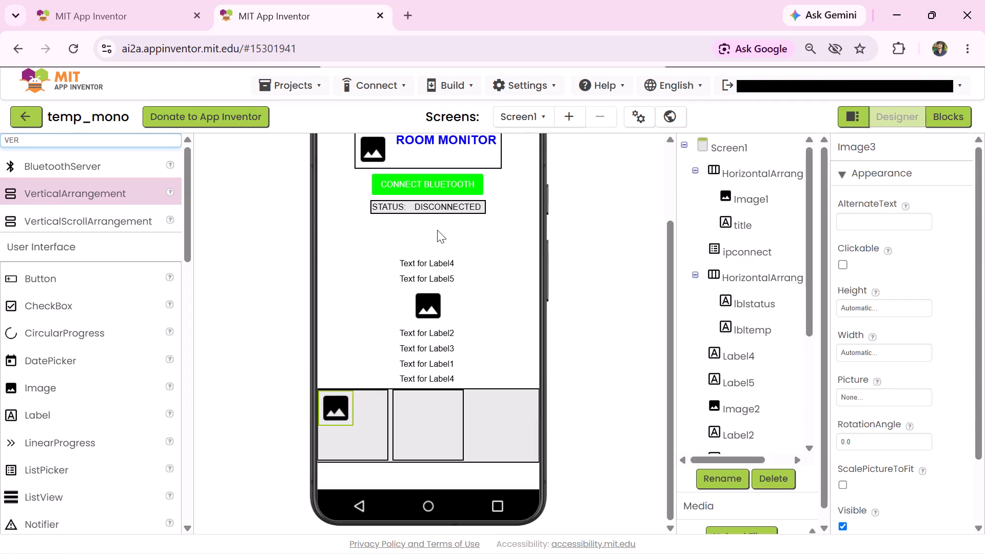
click(439, 223)
drag(439, 225, 351, 390)
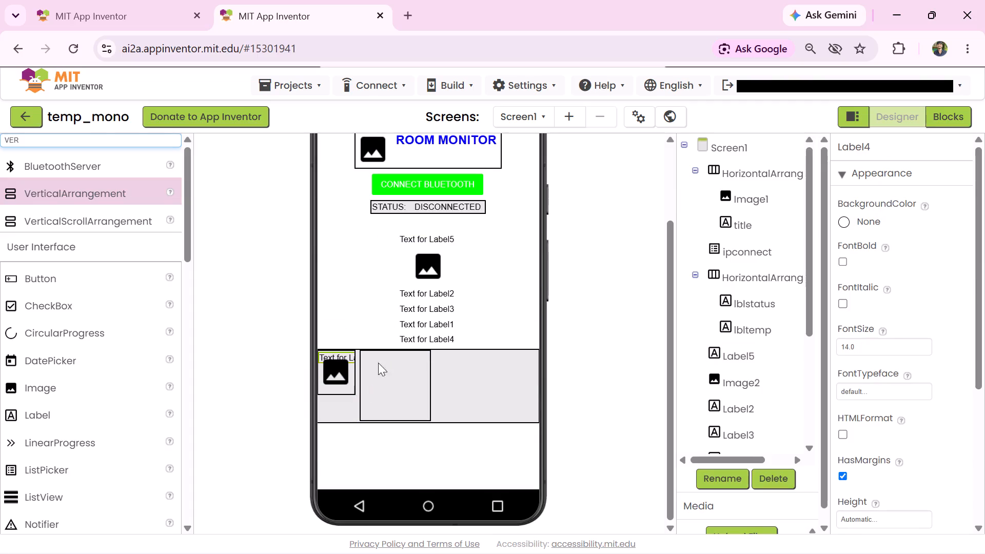
drag(442, 224, 437, 227)
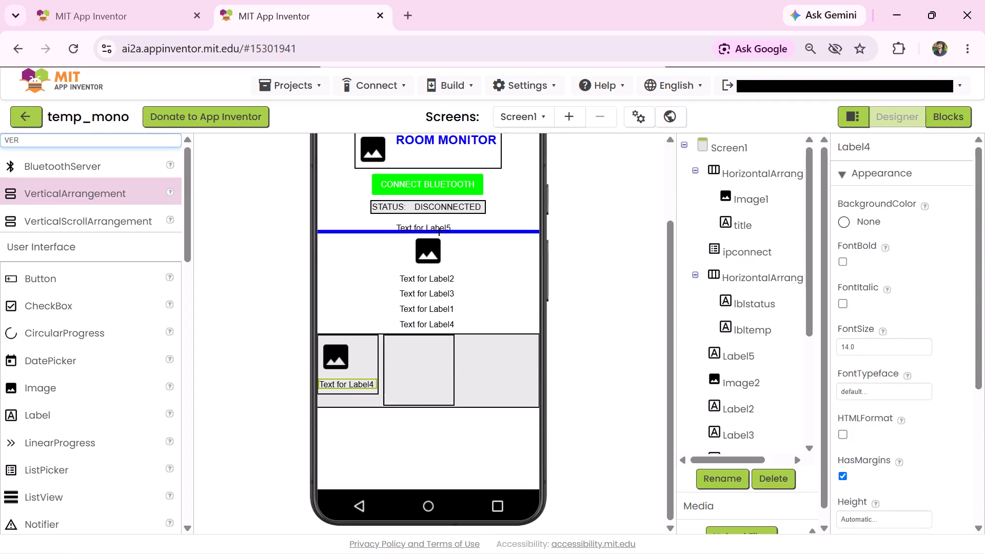
drag(437, 227, 356, 388)
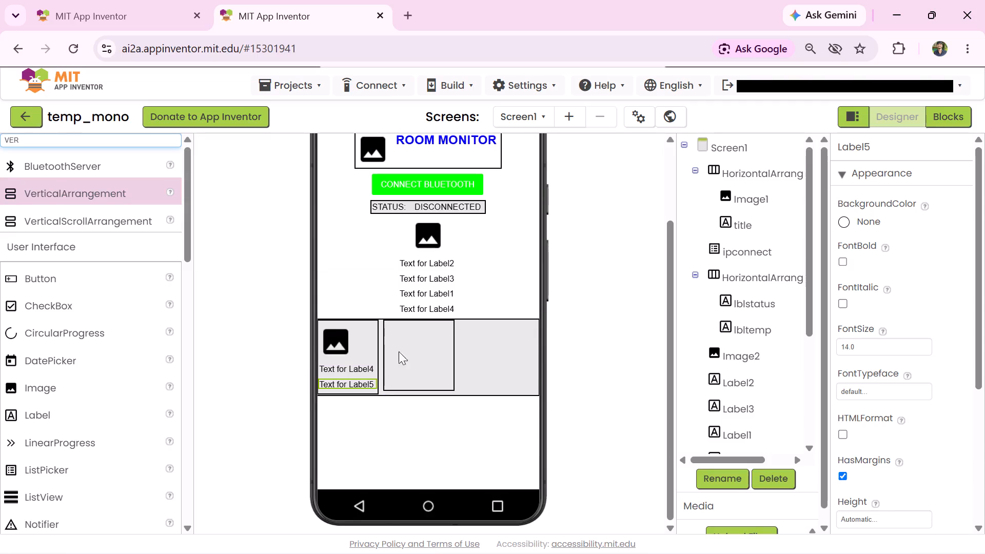
Move Image2, Label2 and Label1 into the second vertical arrangement, stacked in that order.
drag(434, 233, 413, 345)
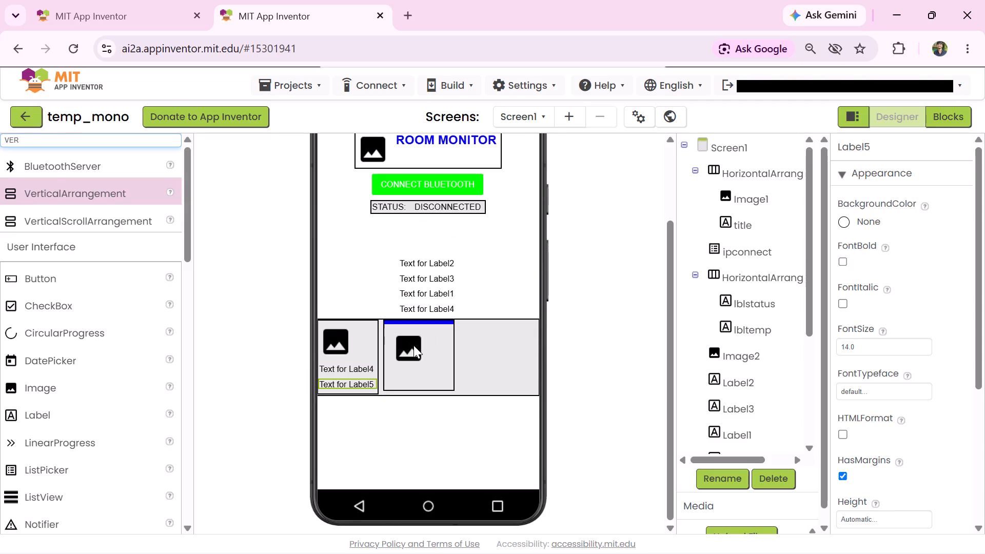
drag(413, 345, 411, 332)
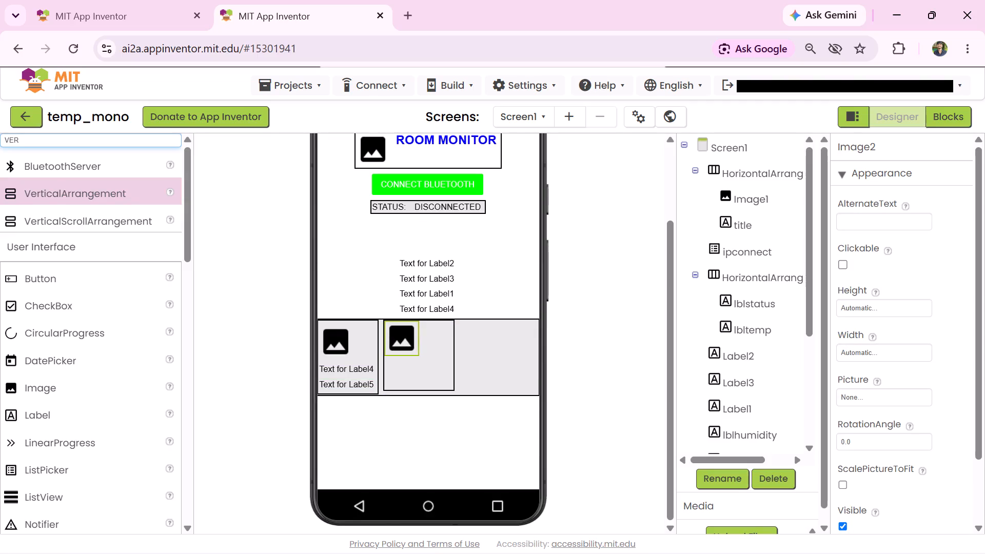
drag(434, 225, 411, 318)
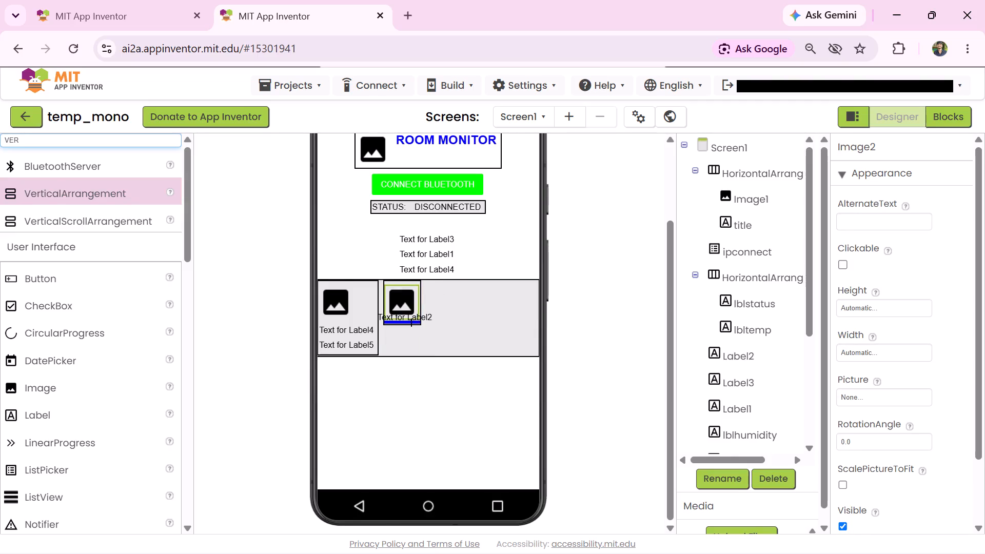
drag(411, 318, 412, 318)
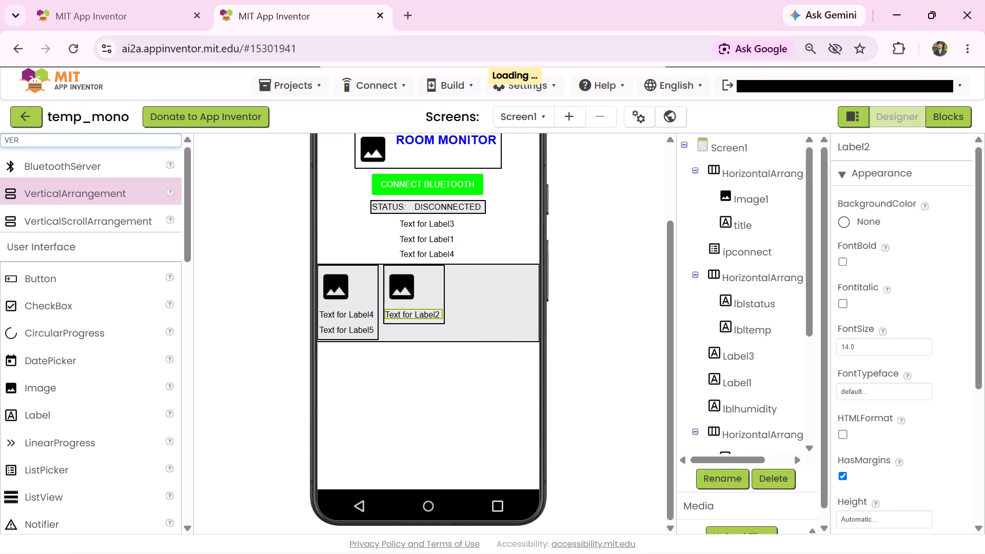
drag(444, 238, 437, 241)
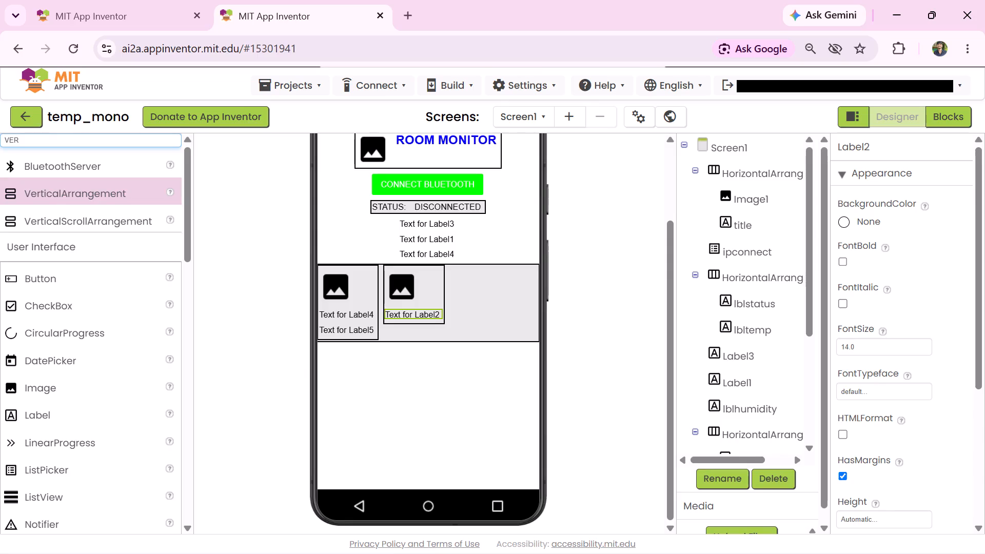
drag(437, 241, 431, 317)
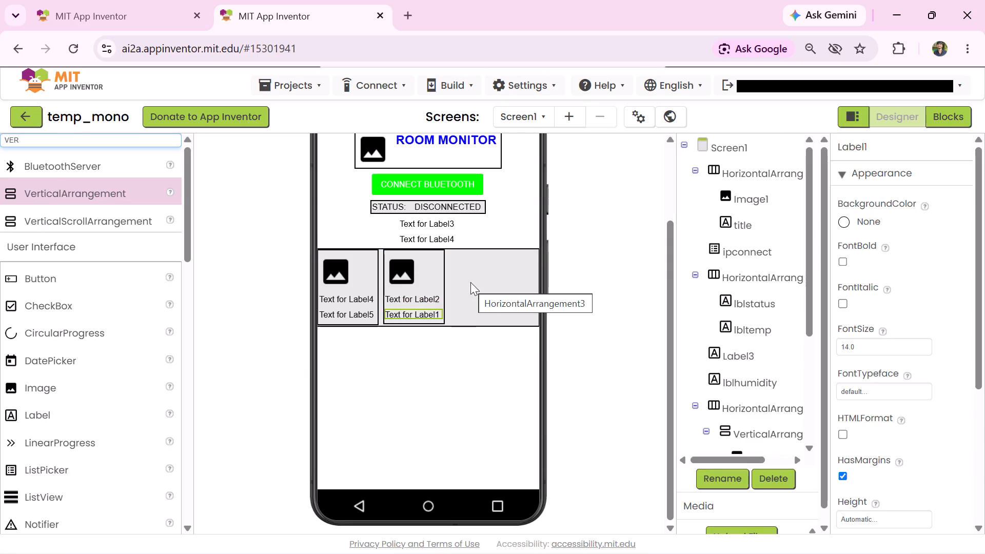
Set Label1's text alignment to center.
scroll(907, 214, up, 1)
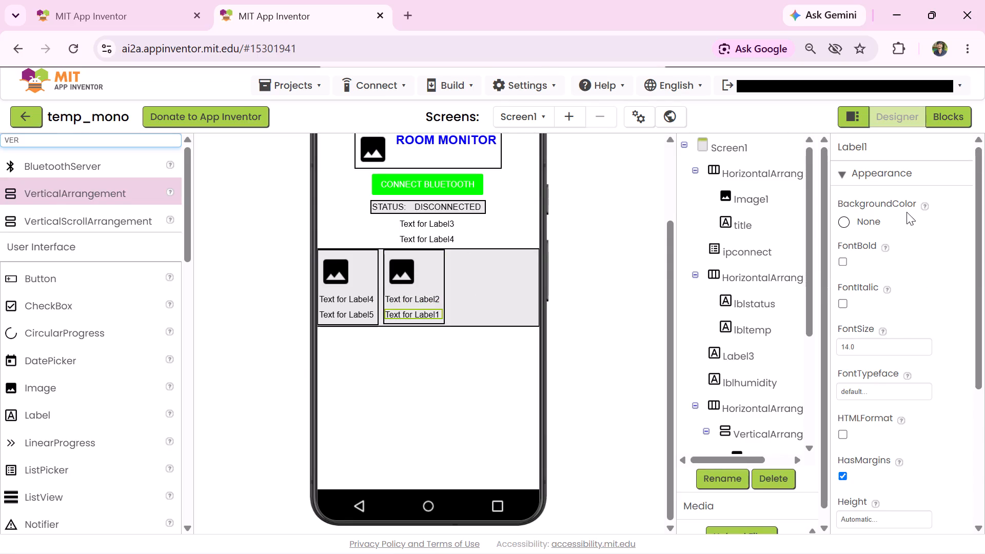
click(858, 178)
click(865, 175)
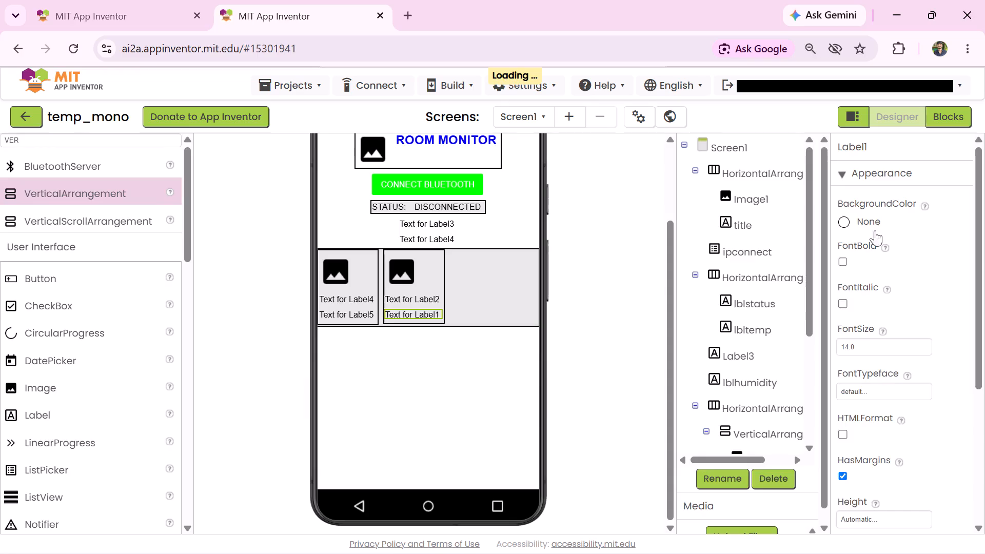
scroll(888, 279, down, 2)
scroll(892, 336, down, 3)
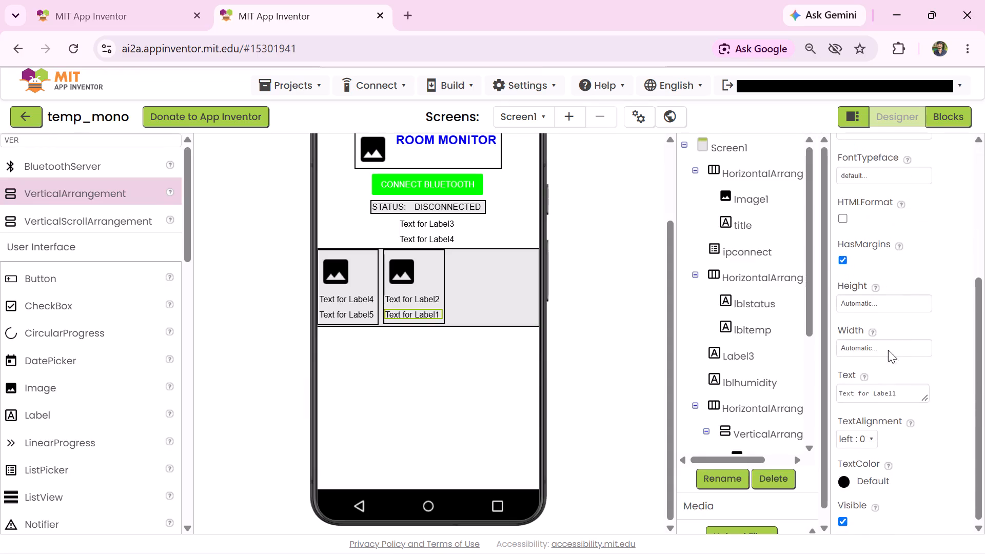
click(876, 439)
click(870, 477)
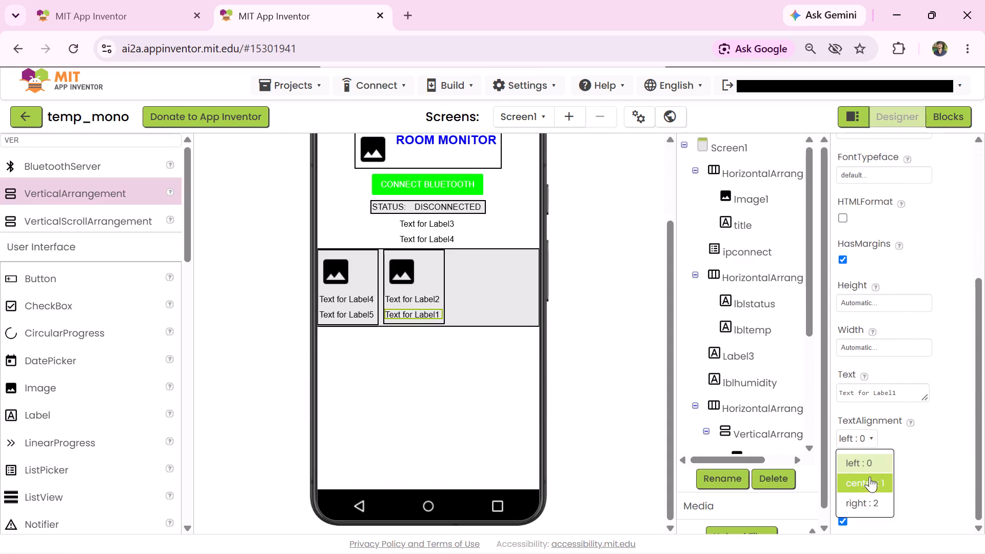
Set HorizontalArrangement3's horizontal alignment to Center.
click(512, 291)
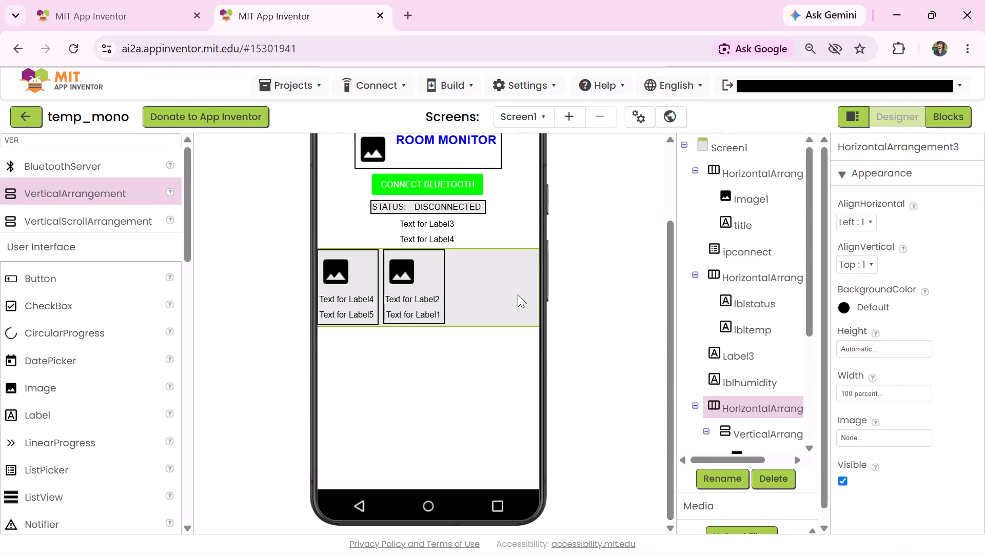
double_click(519, 294)
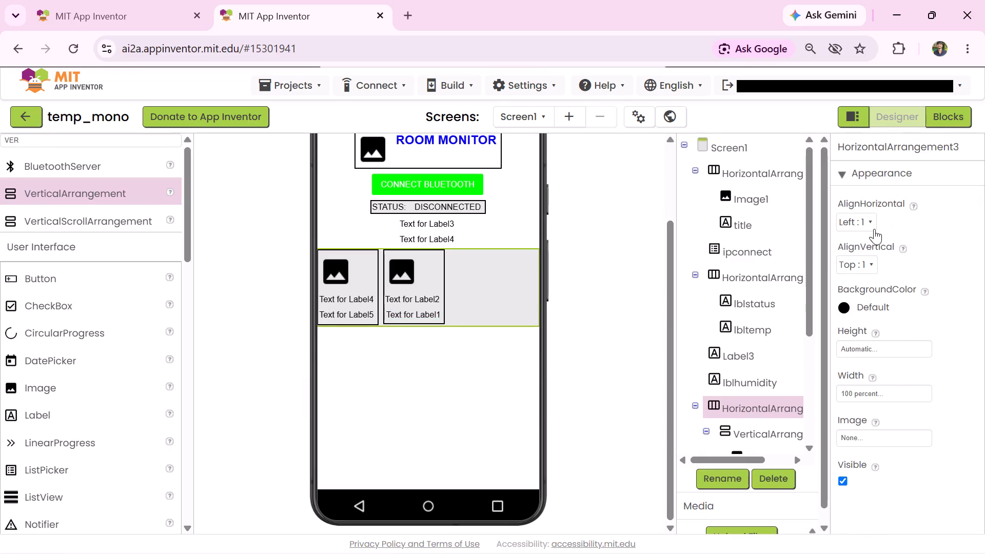
click(877, 226)
click(876, 225)
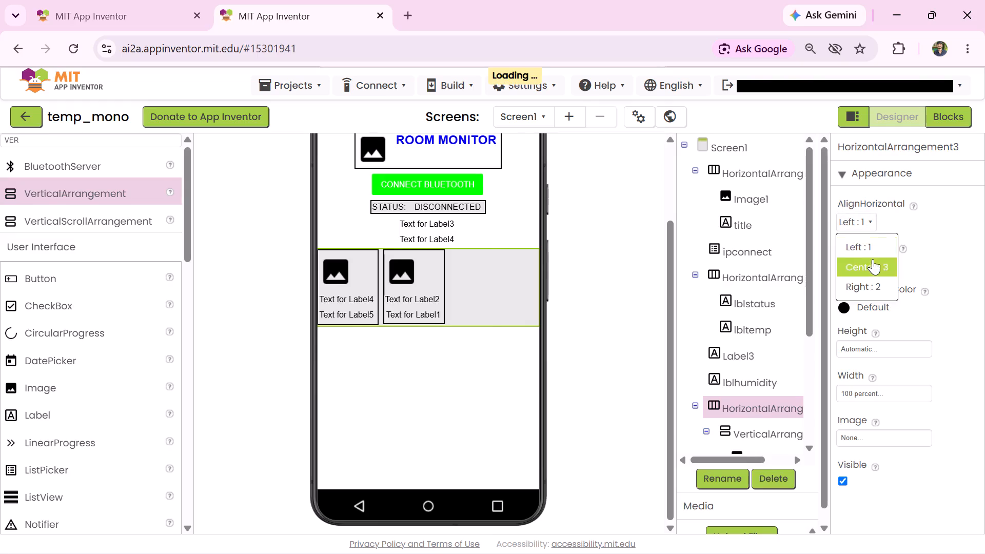
click(873, 259)
click(479, 385)
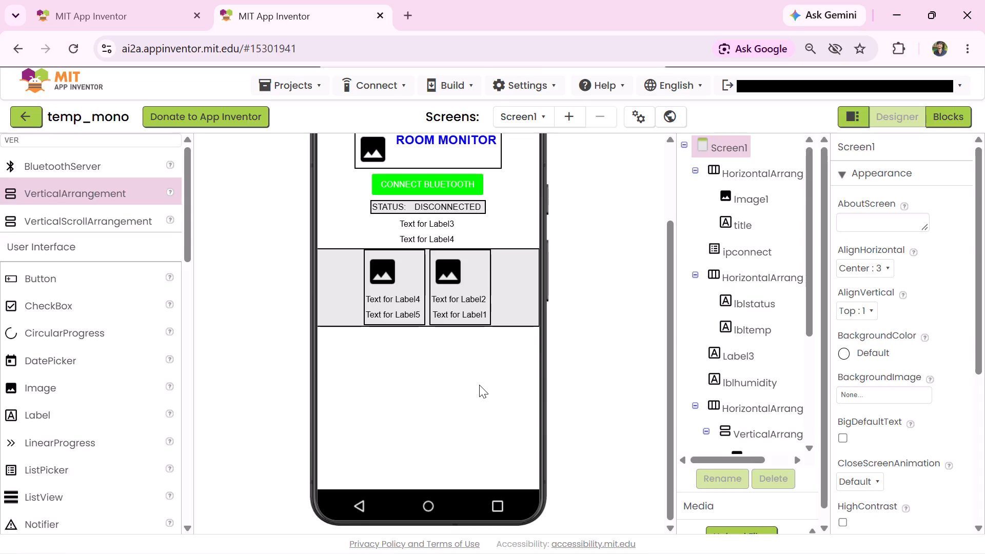
Set HorizontalArrangement3's background color to White.
scroll(970, 333, up, 1)
scroll(871, 410, down, 2)
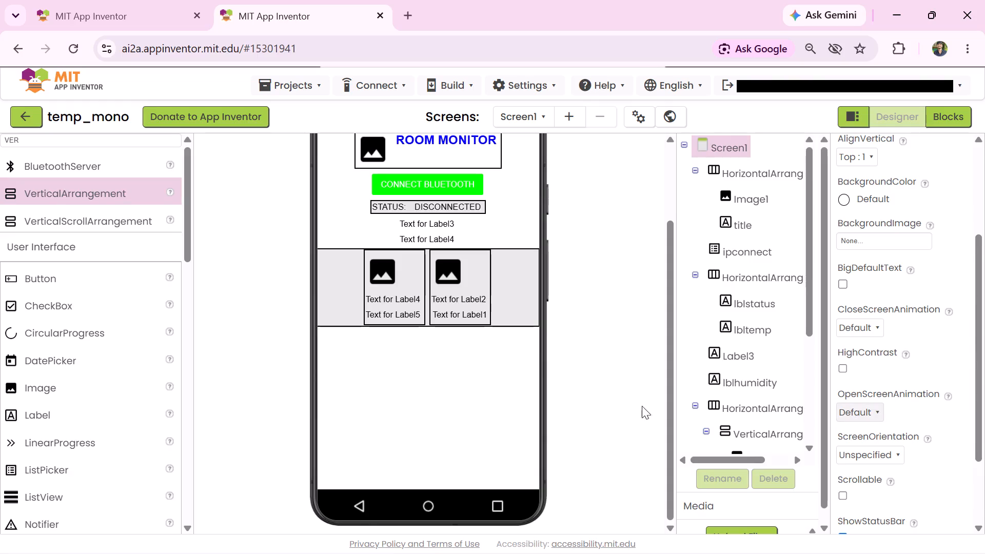
scroll(471, 404, up, 3)
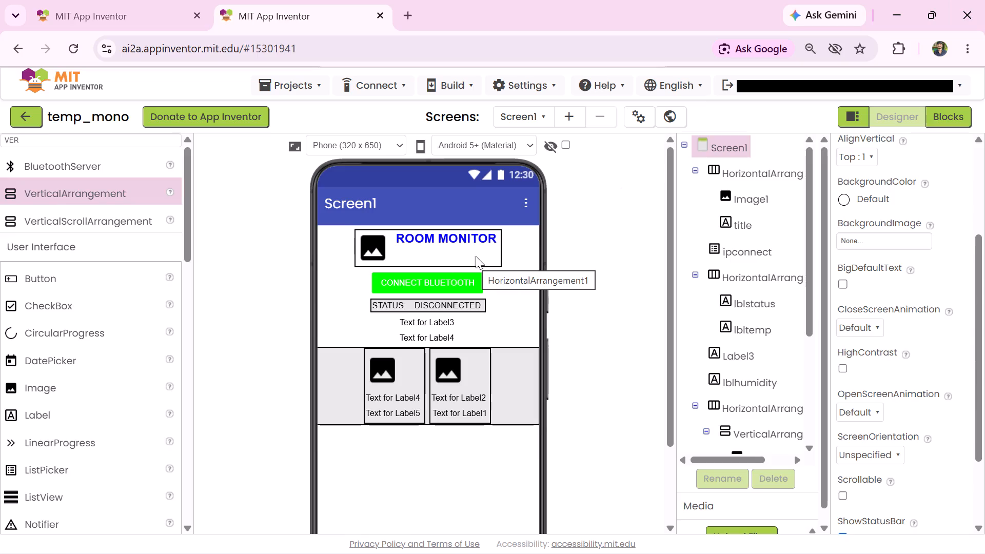
click(510, 393)
click(521, 387)
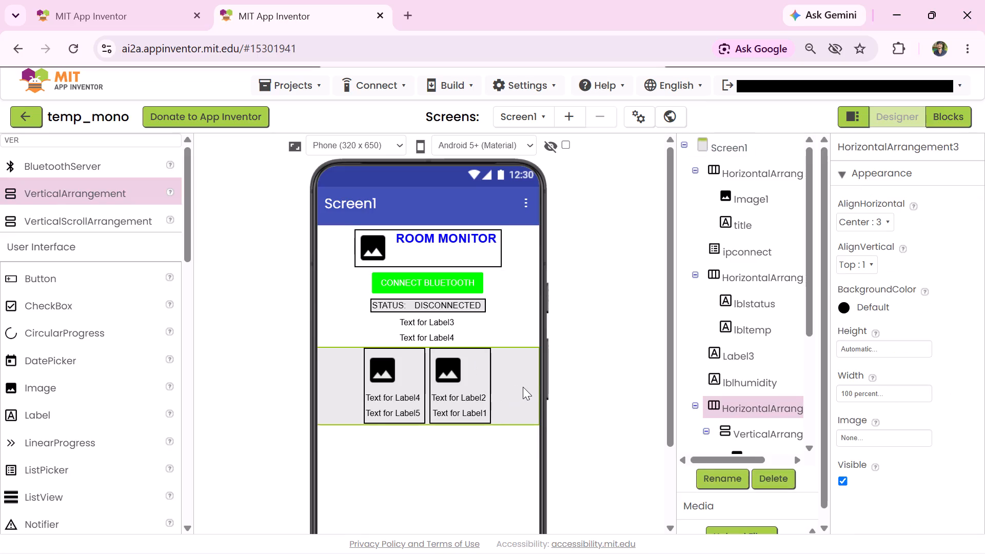
scroll(915, 259, down, 2)
scroll(904, 307, down, 3)
scroll(880, 339, up, 2)
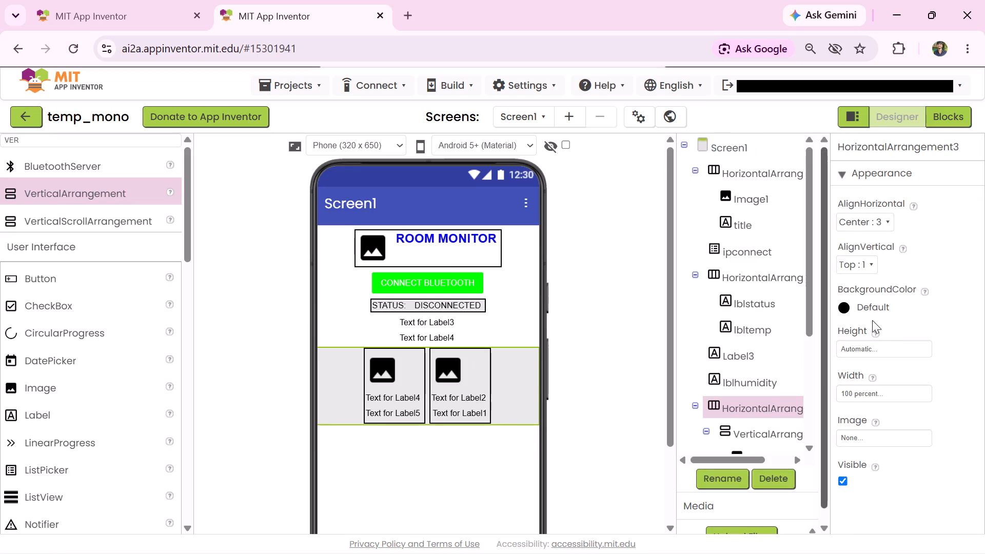
click(872, 308)
click(720, 369)
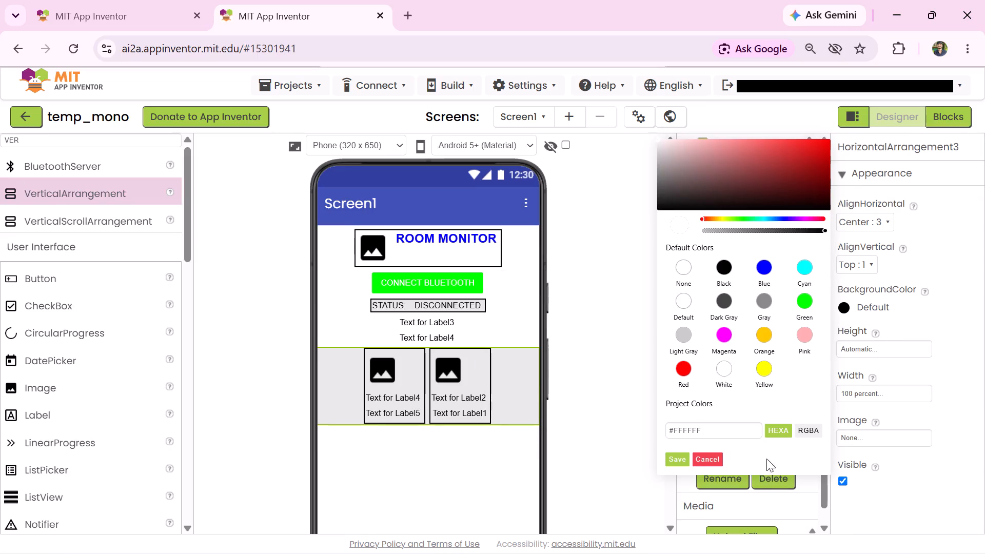
click(677, 454)
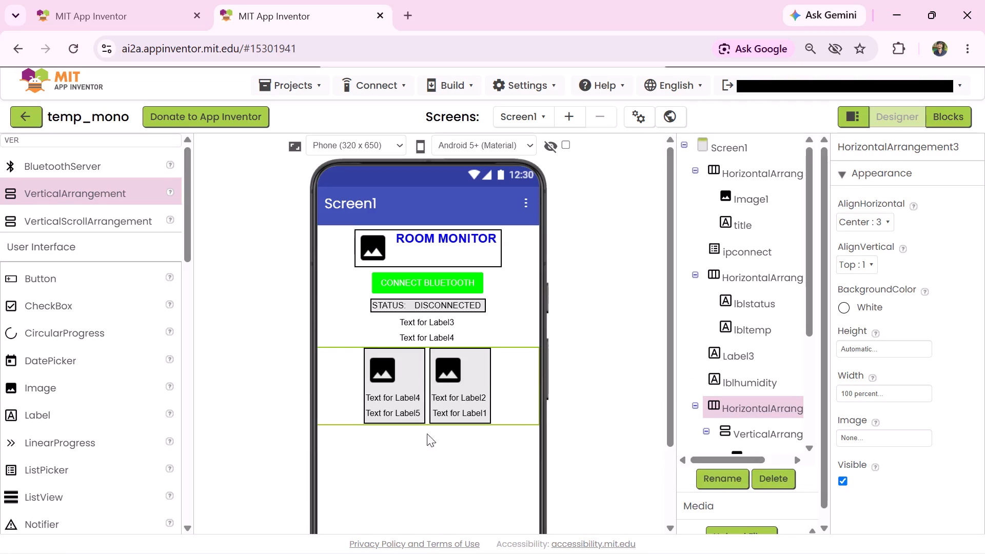
click(416, 452)
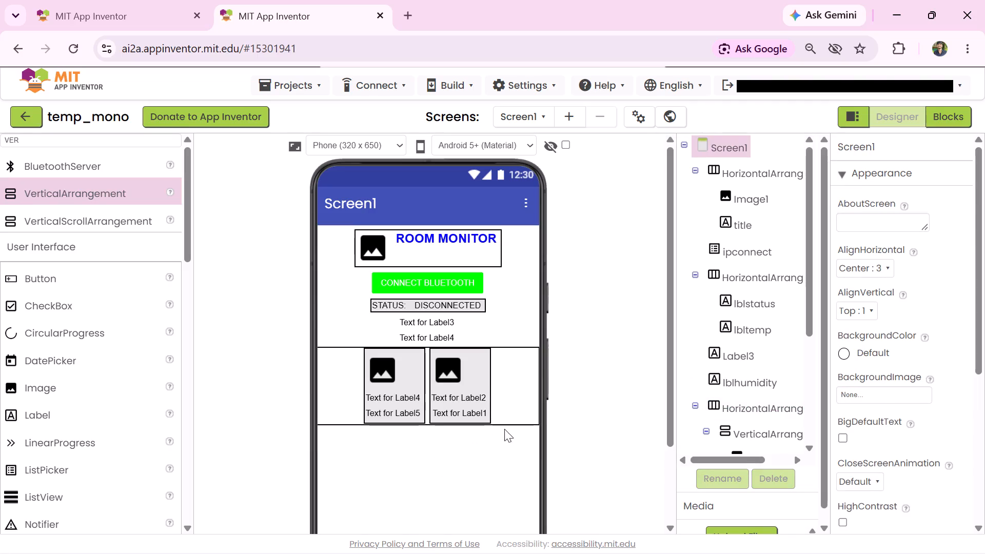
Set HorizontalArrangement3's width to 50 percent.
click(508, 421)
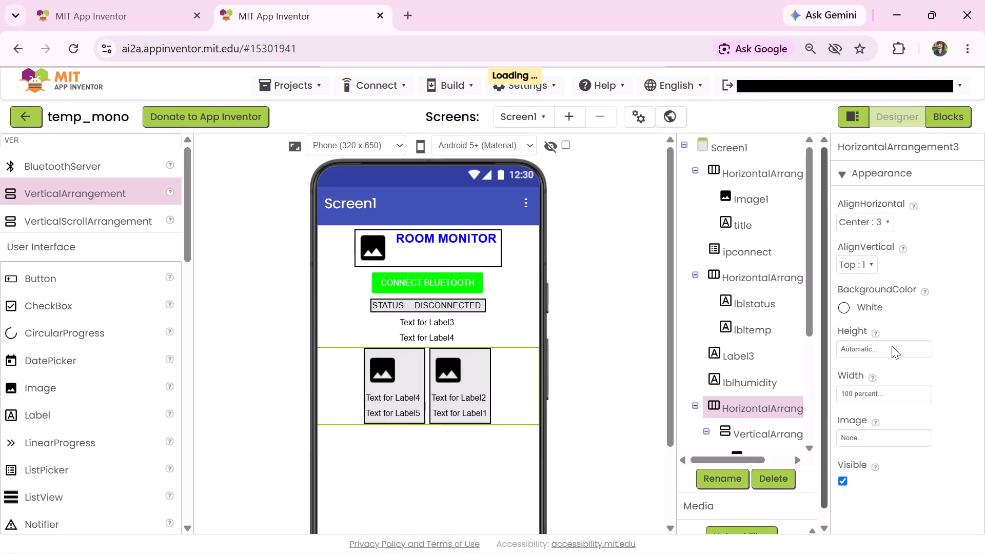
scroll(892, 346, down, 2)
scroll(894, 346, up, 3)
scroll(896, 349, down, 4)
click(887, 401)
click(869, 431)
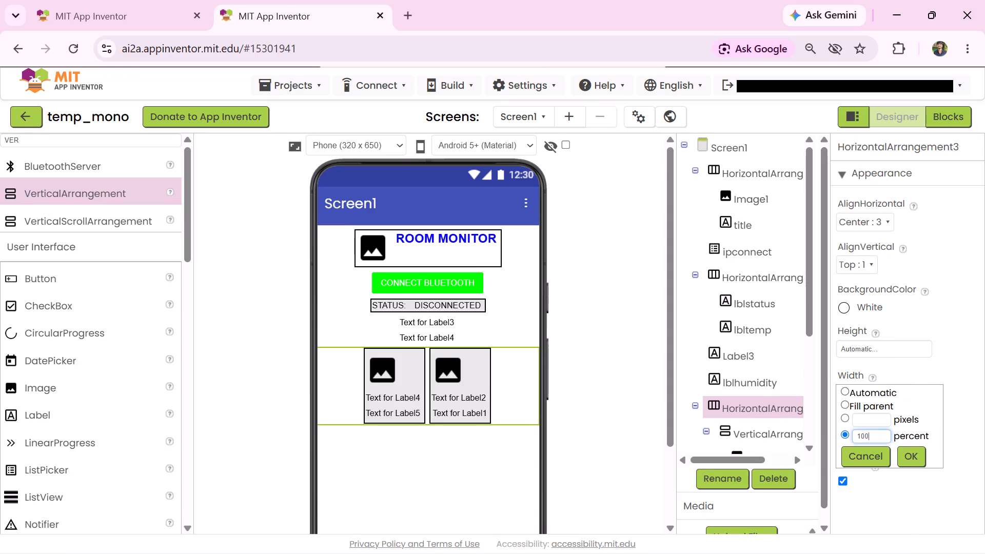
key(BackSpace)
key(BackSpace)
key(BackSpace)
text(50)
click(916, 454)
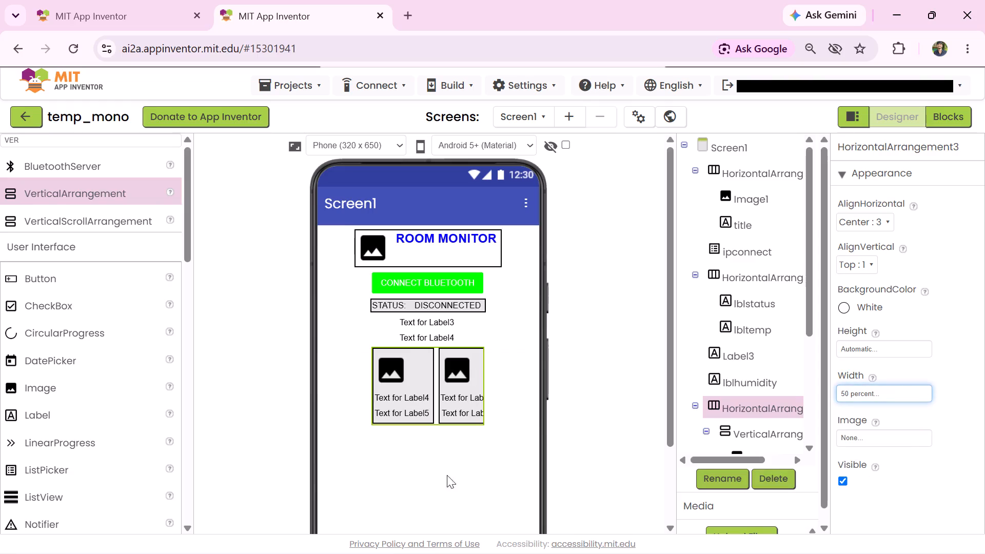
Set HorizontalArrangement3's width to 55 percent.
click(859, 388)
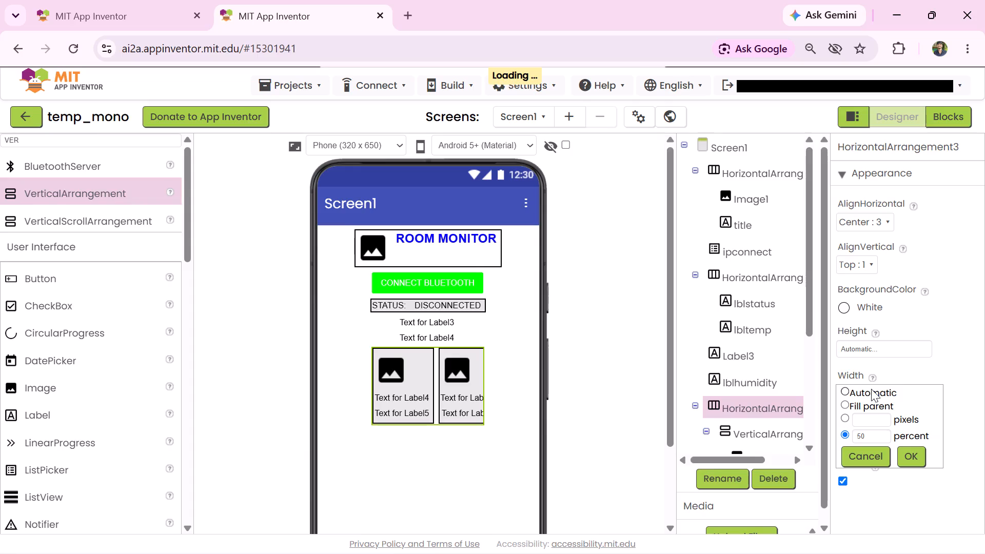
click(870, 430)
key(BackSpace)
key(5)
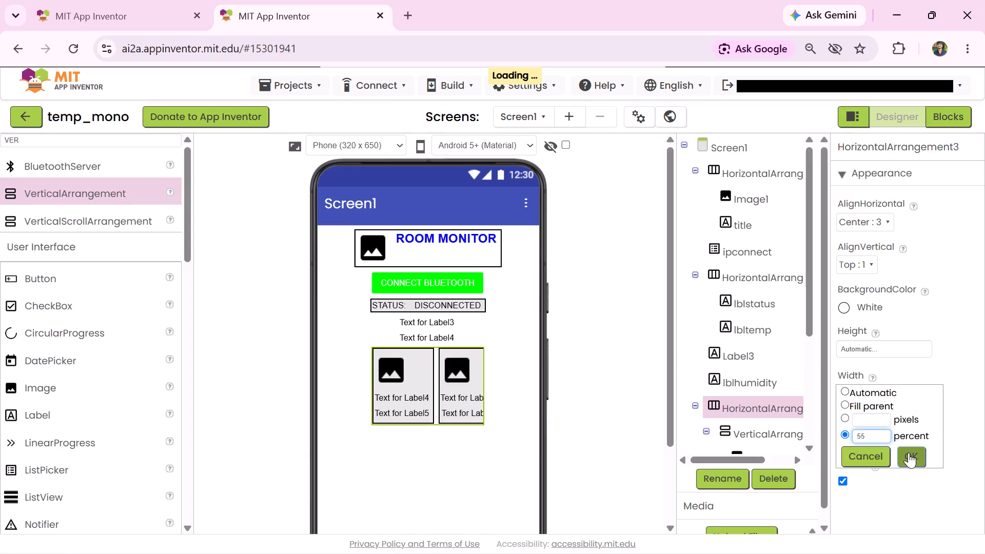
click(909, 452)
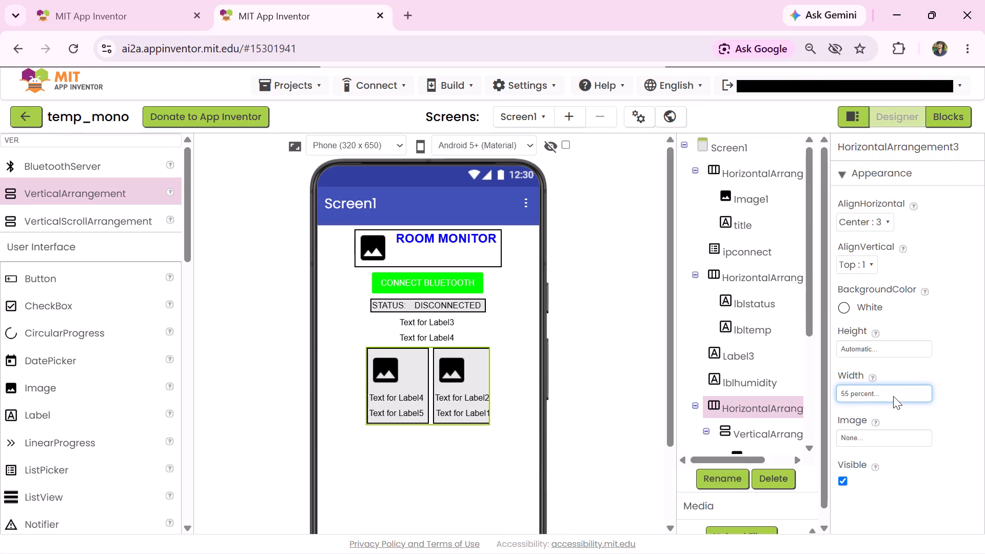
Set HorizontalArrangement3's width to 56 percent.
click(854, 394)
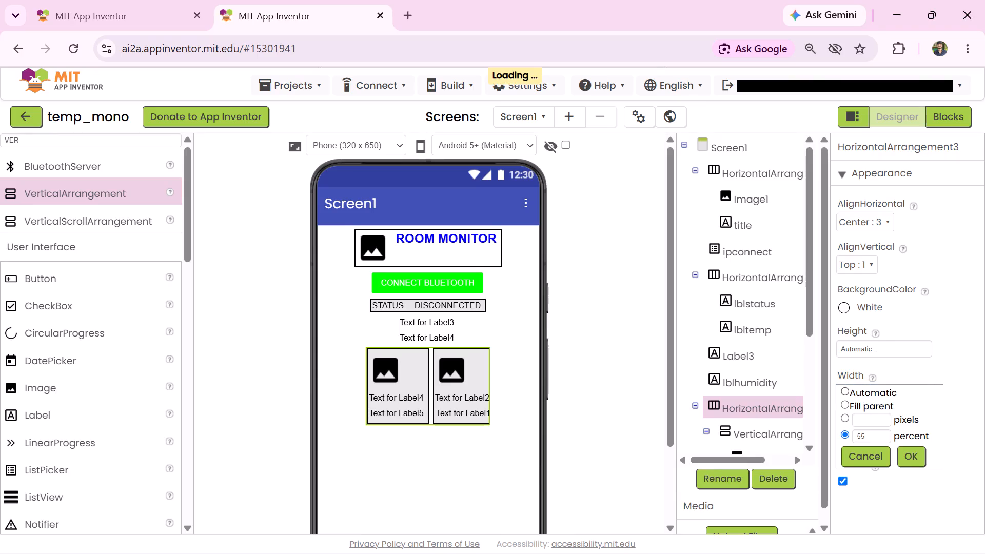
click(871, 438)
key(BackSpace)
key(6)
click(914, 460)
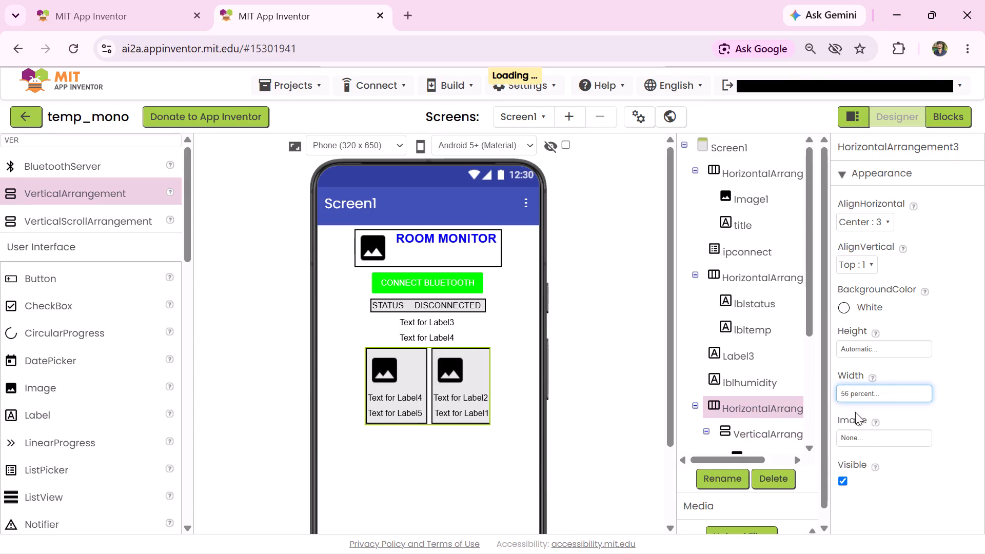
Set HorizontalArrangement3's width to 57 percent and deselect the arrangement.
click(856, 398)
click(869, 437)
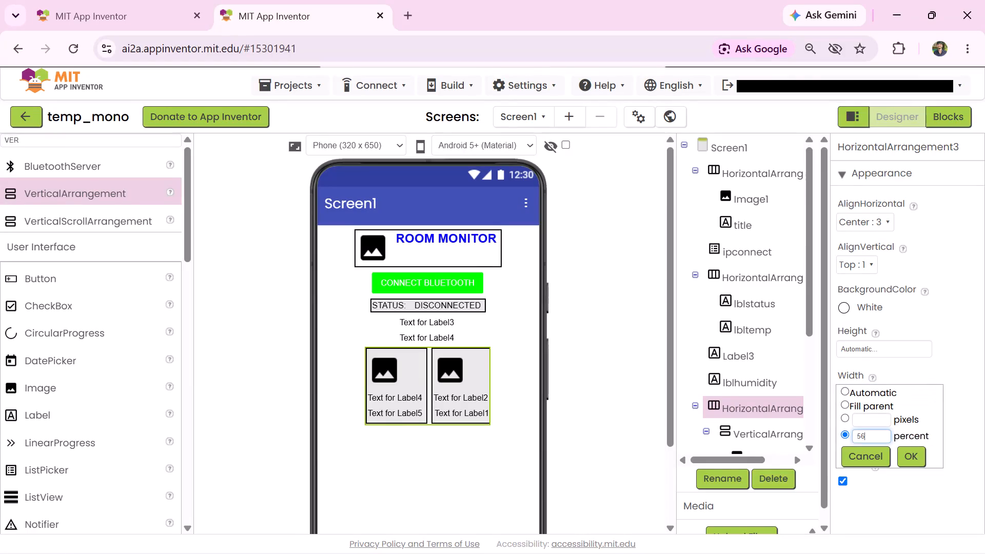
key(BackSpace)
key(7)
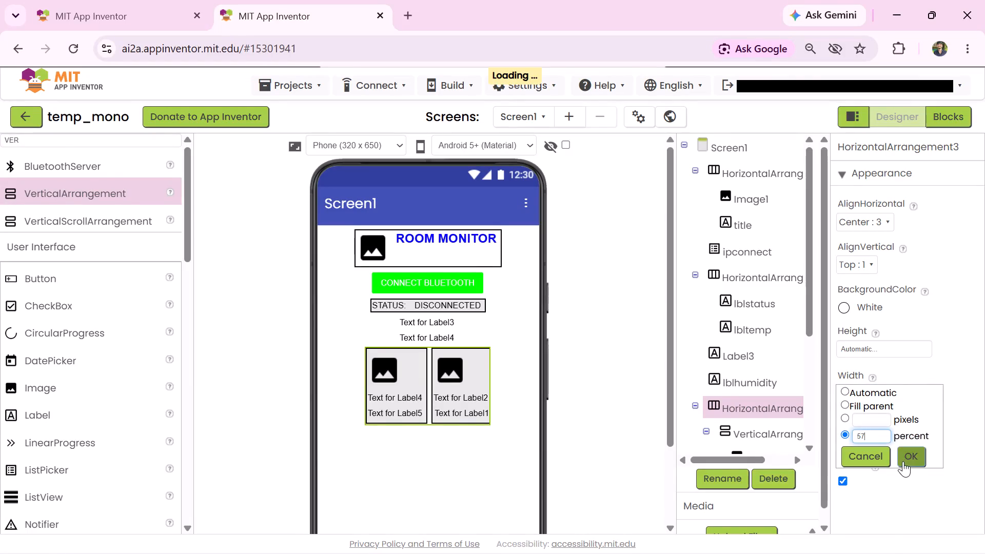
click(903, 461)
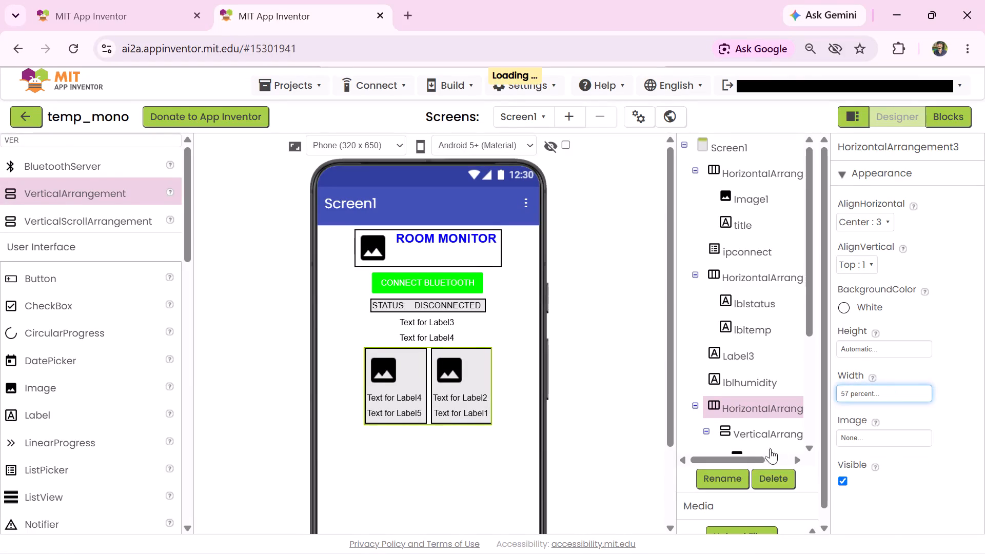
click(493, 429)
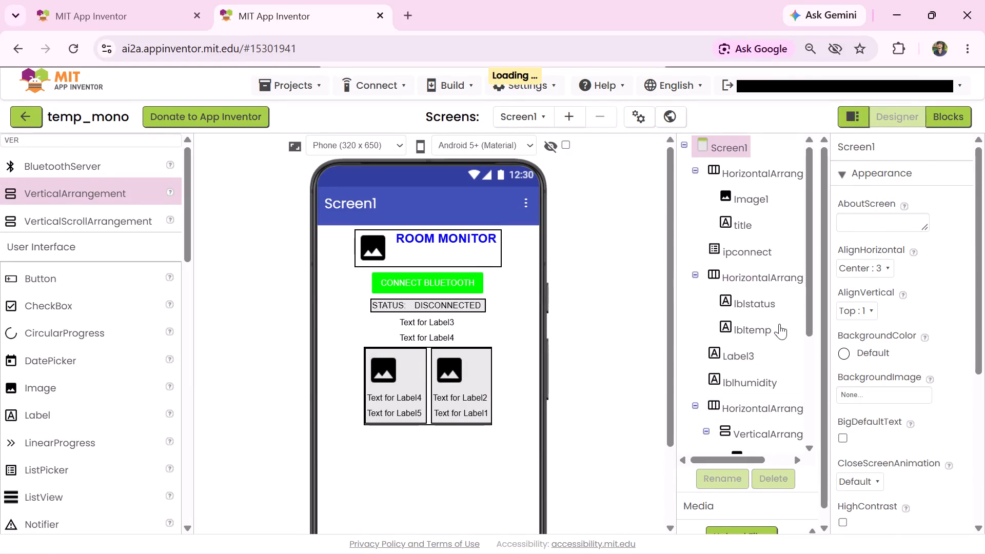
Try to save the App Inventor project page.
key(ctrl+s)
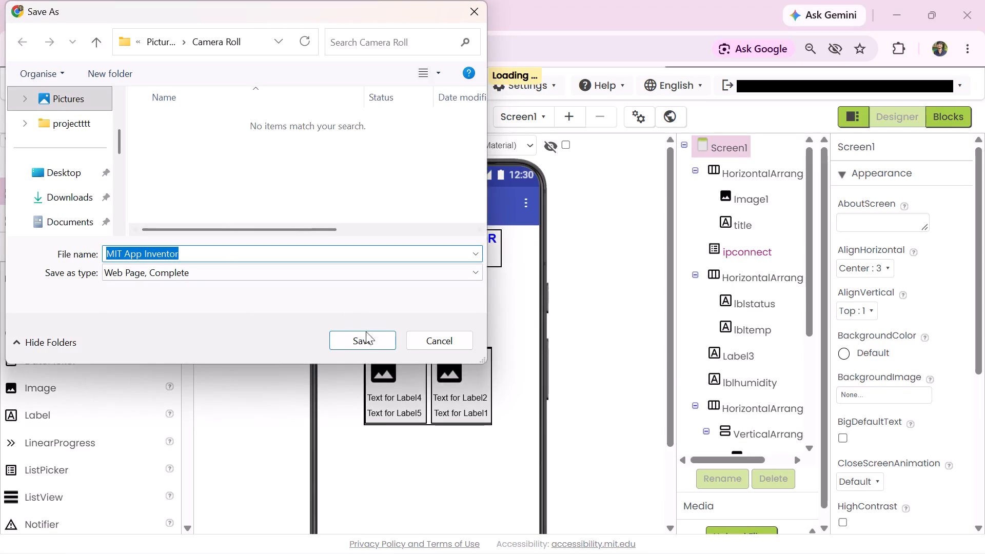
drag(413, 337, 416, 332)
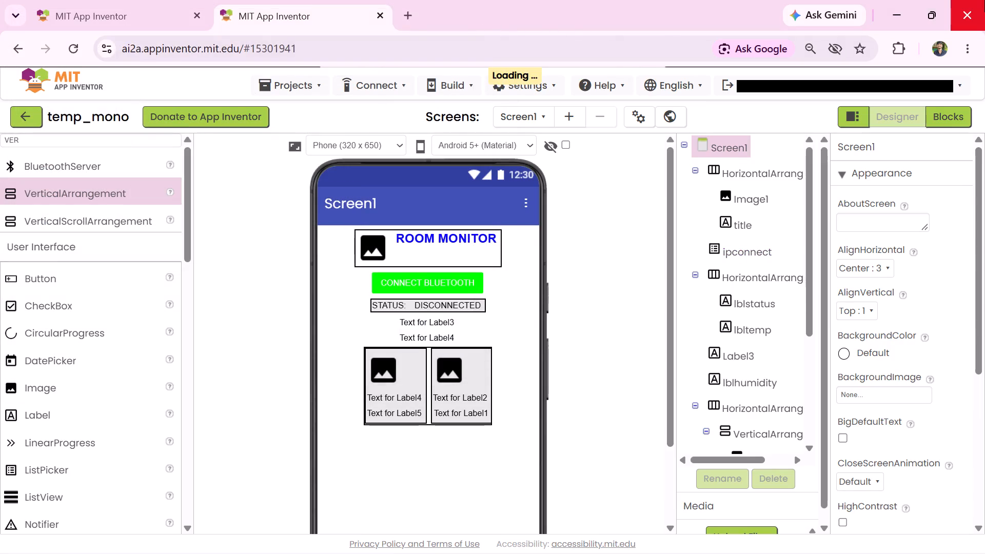
Close the browser, the Bluetooth Add a device dialog and the Settings window to clear the desktop.
click(984, 0)
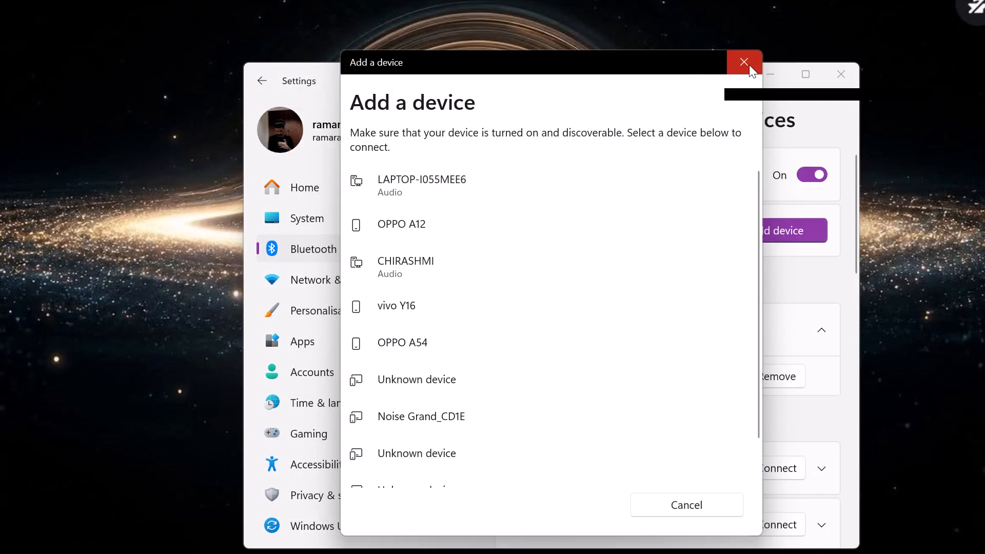
click(749, 65)
click(836, 76)
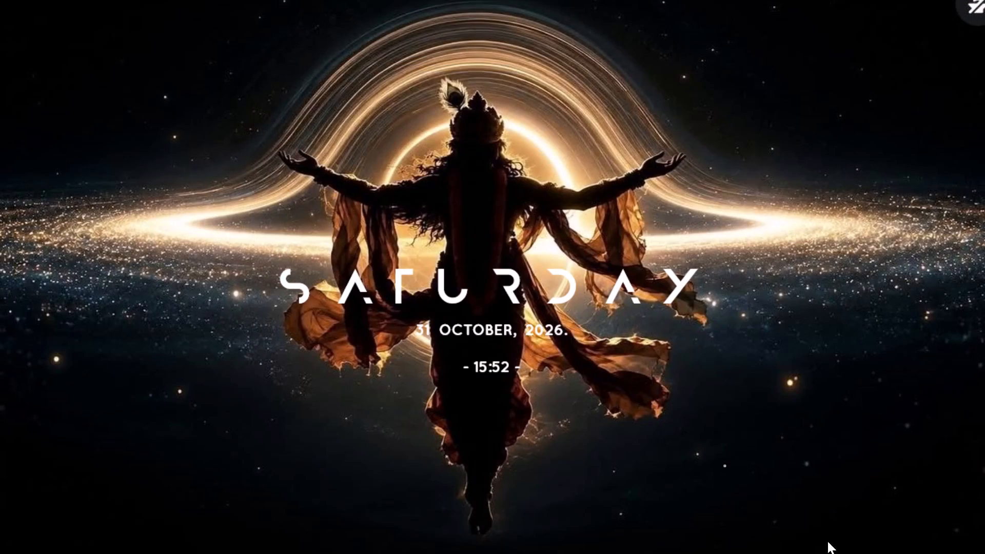
Show the hidden system tray icons on the desktop.
click(793, 538)
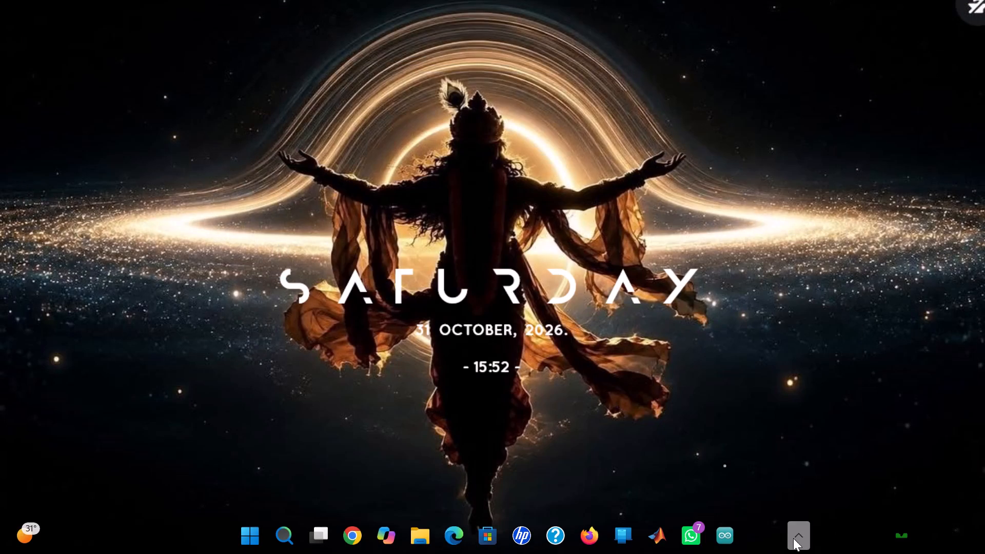